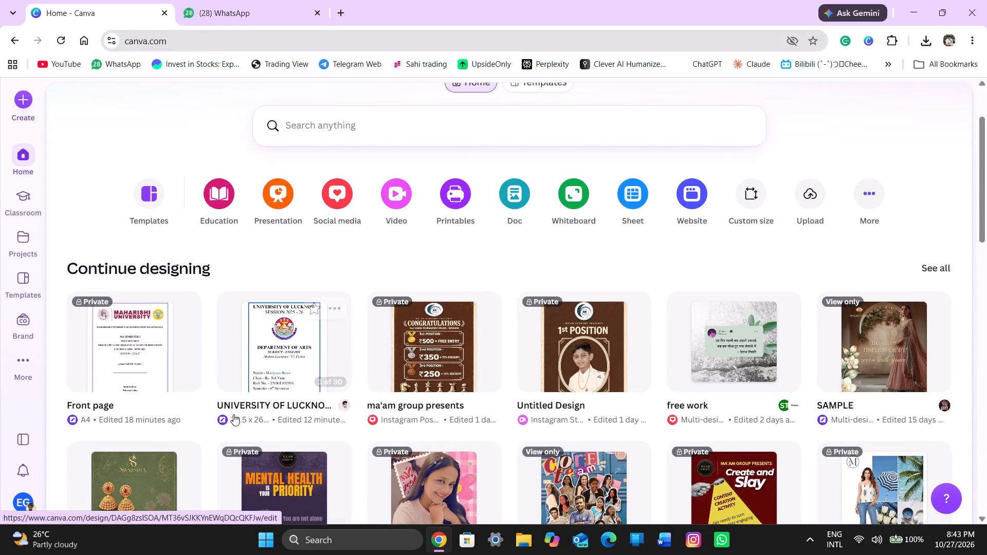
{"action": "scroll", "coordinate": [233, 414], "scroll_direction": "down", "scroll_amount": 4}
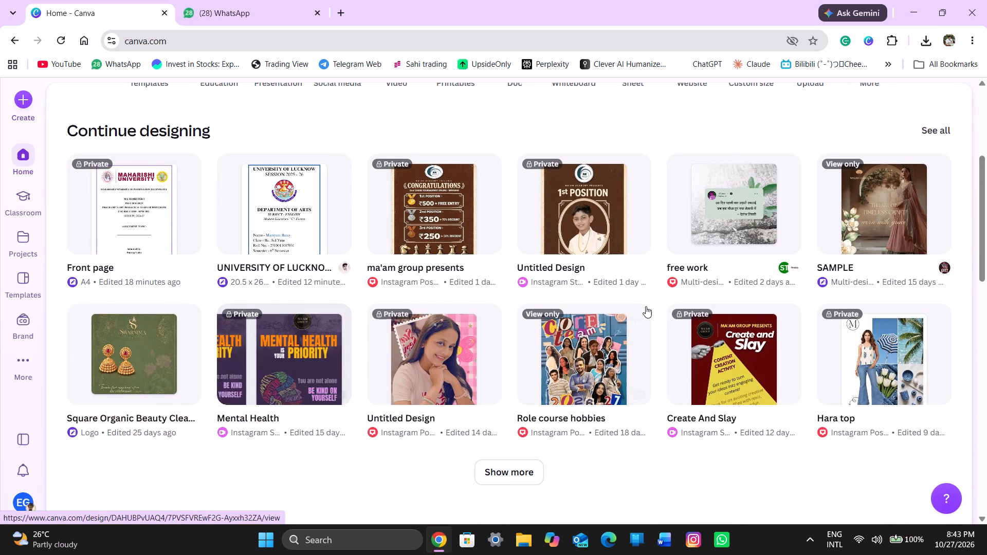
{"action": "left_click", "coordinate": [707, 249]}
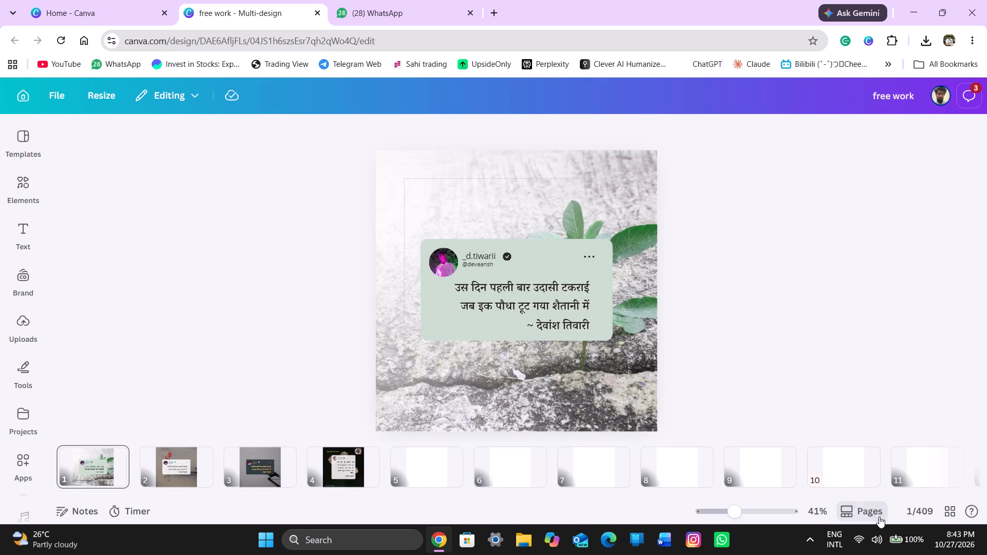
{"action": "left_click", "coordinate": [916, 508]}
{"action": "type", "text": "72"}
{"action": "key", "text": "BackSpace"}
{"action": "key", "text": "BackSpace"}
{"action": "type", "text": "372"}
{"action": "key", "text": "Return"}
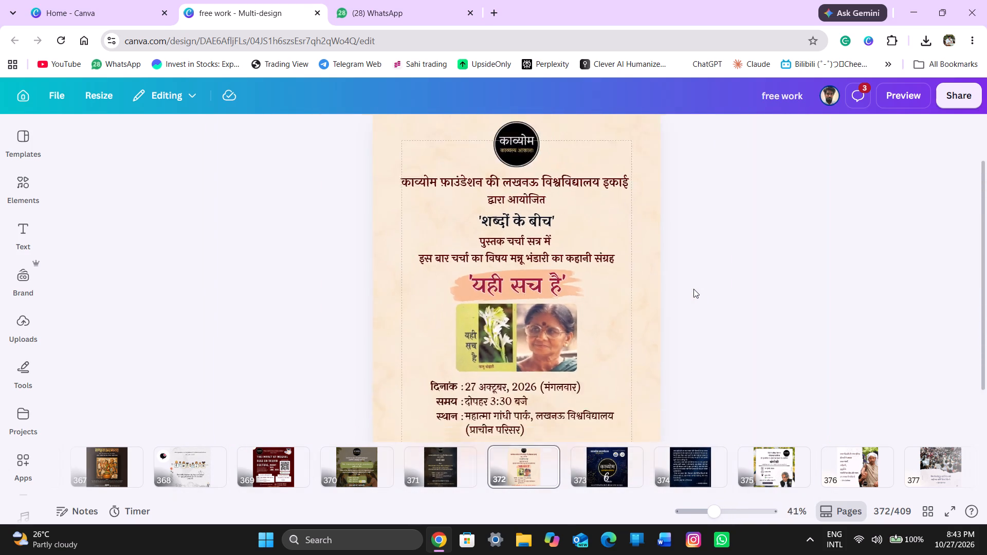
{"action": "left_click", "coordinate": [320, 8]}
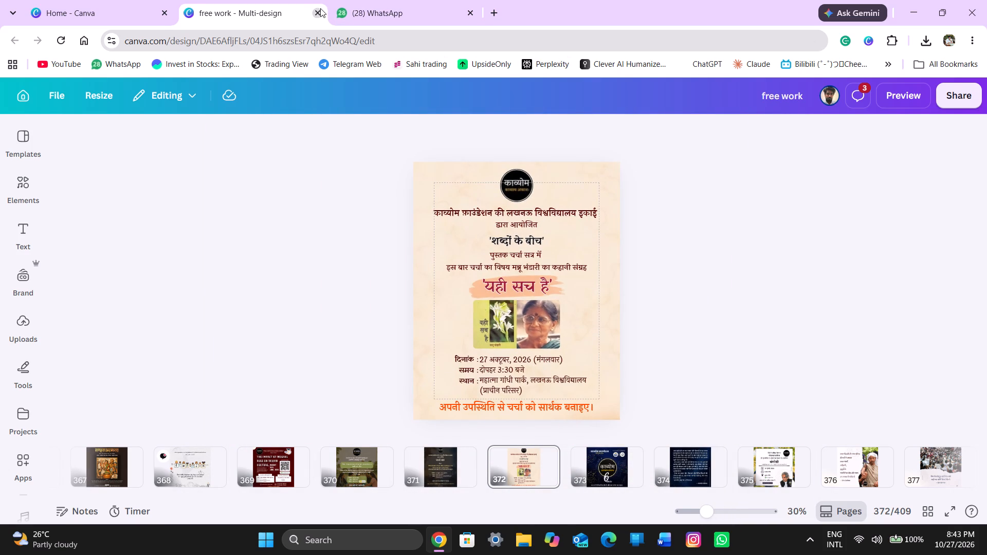
Open the "free work" design from the recent designs.
{"action": "scroll", "coordinate": [257, 275], "scroll_direction": "up", "scroll_amount": 2}
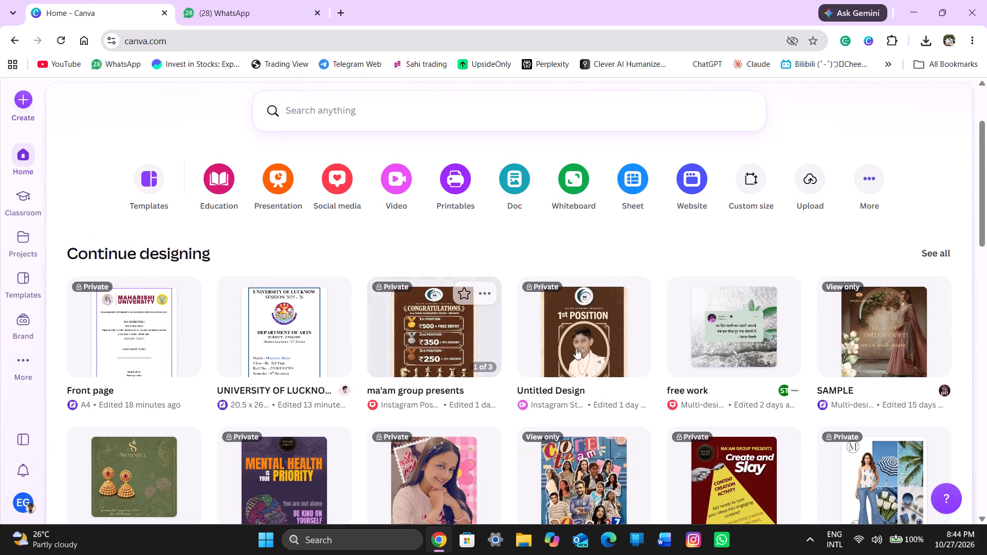
{"action": "left_click", "coordinate": [721, 311]}
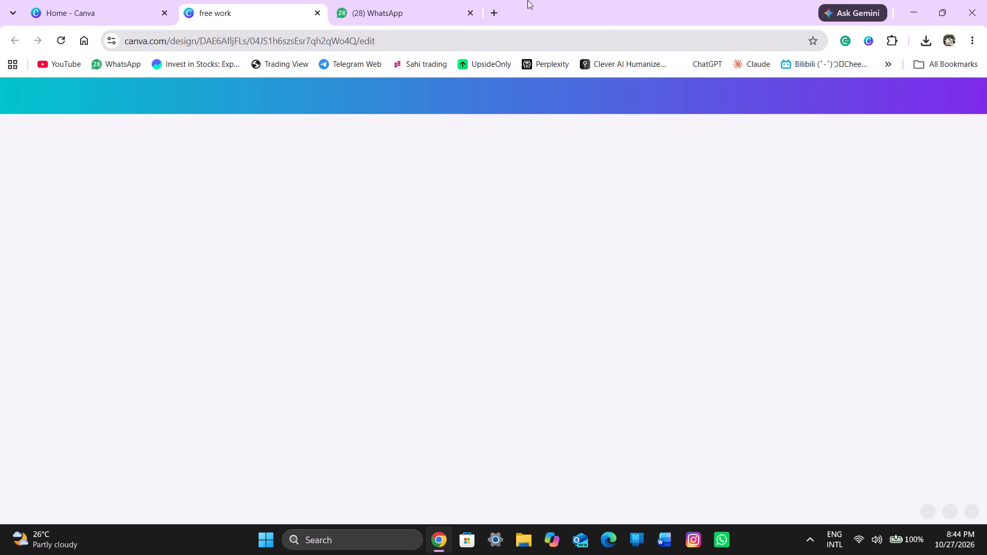
Open ChatGPT in a new browser tab, leaving the "free work" design in view.
{"action": "left_click", "coordinate": [497, 1]}
{"action": "left_click", "coordinate": [709, 56]}
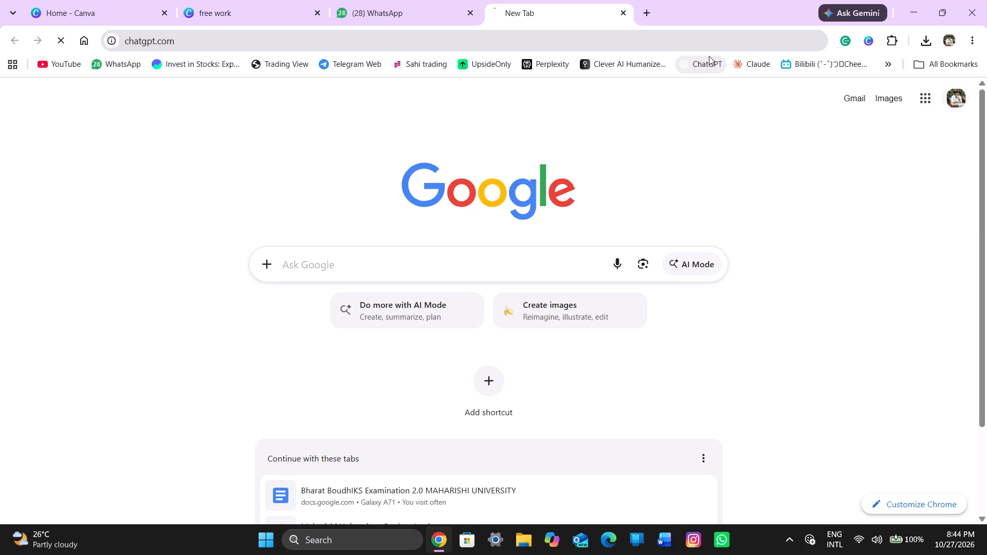
{"action": "left_click", "coordinate": [311, 1]}
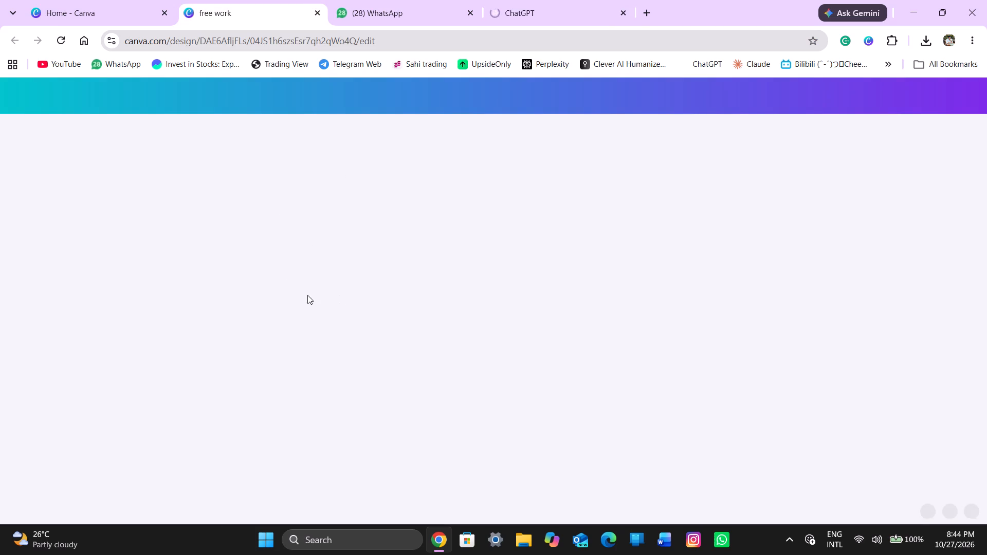
Go to page 370 of the "free work" design.
{"action": "scroll", "coordinate": [287, 280], "scroll_direction": "up", "scroll_amount": 1}
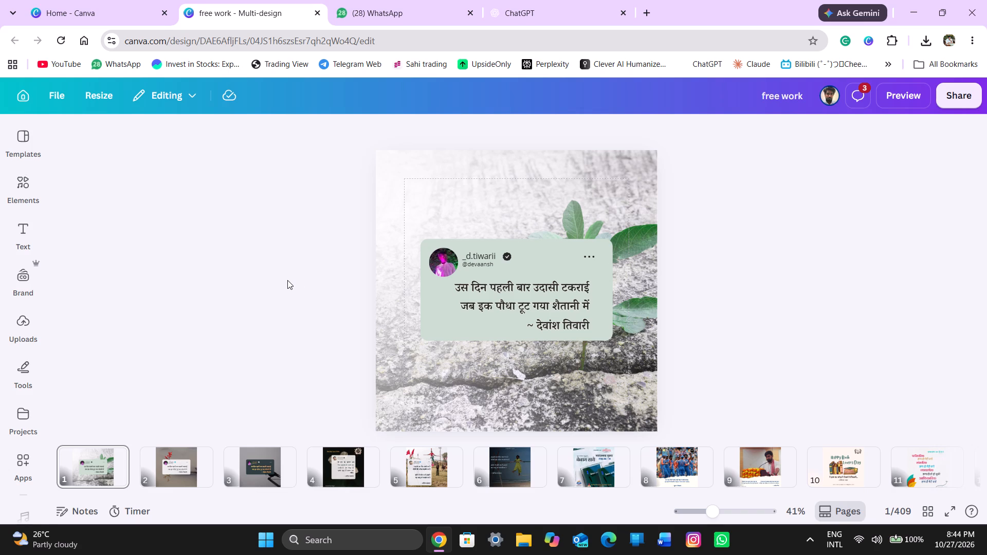
{"action": "left_click", "coordinate": [905, 506]}
{"action": "key", "text": "3"}
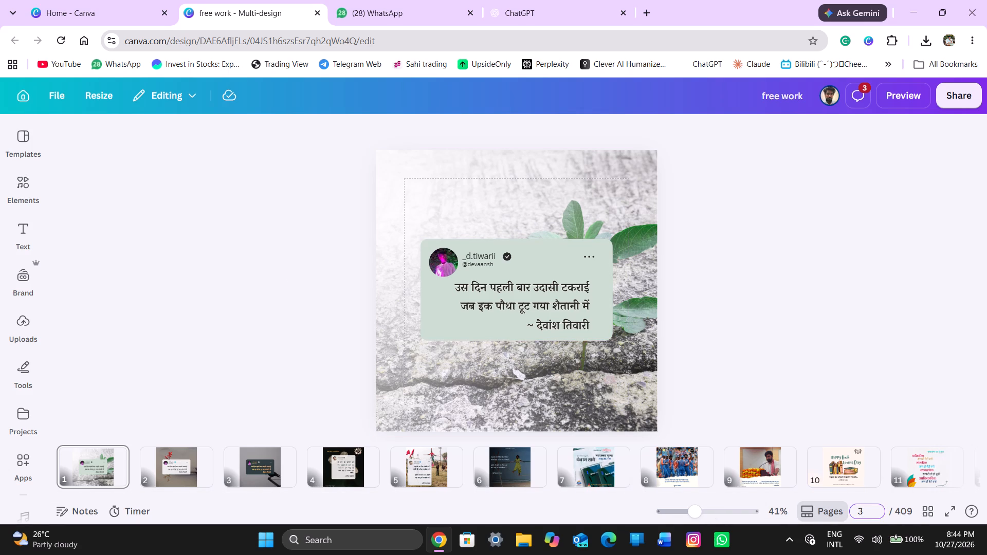
{"action": "type", "text": "70"}
{"action": "key", "text": "Return"}
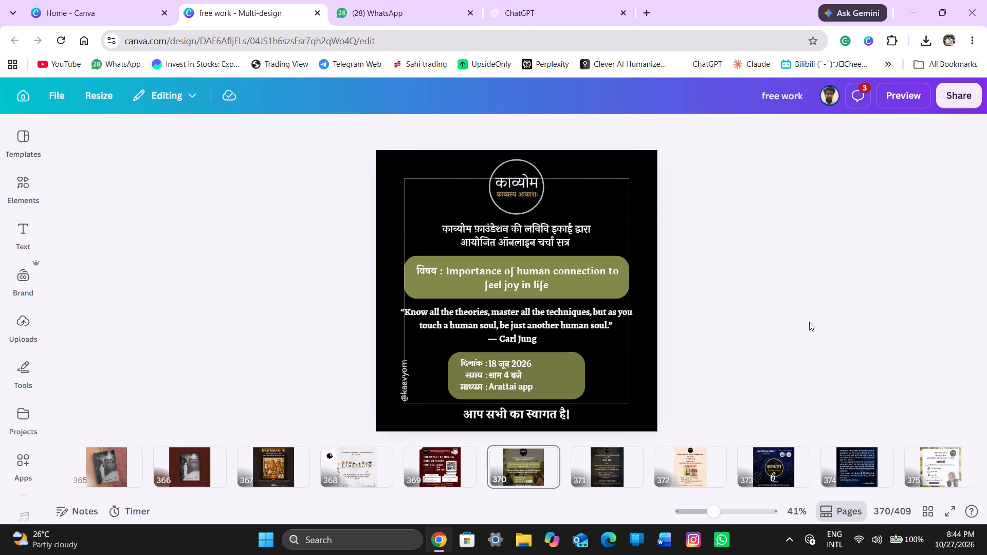
{"action": "left_click", "coordinate": [599, 468]}
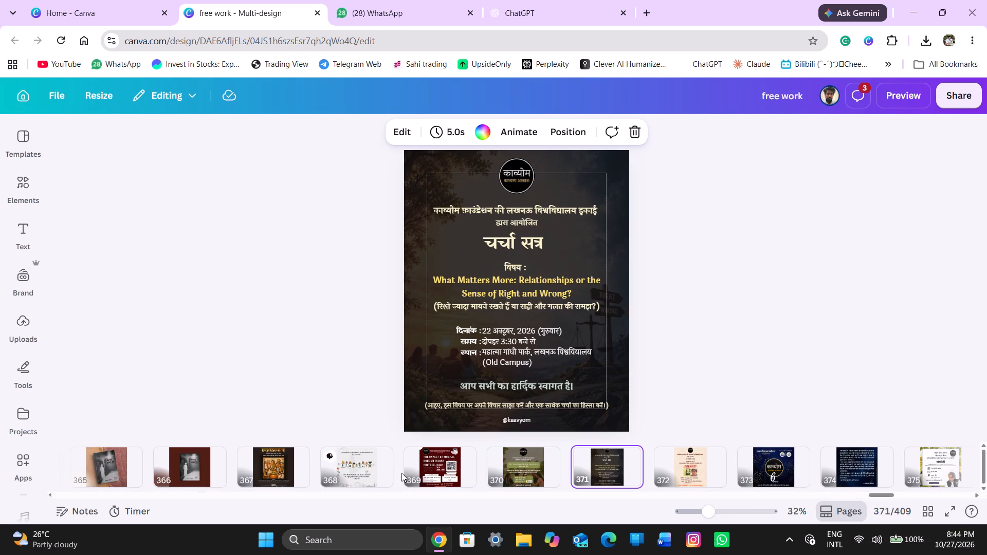
{"action": "left_click", "coordinate": [428, 475]}
{"action": "left_click", "coordinate": [534, 465]}
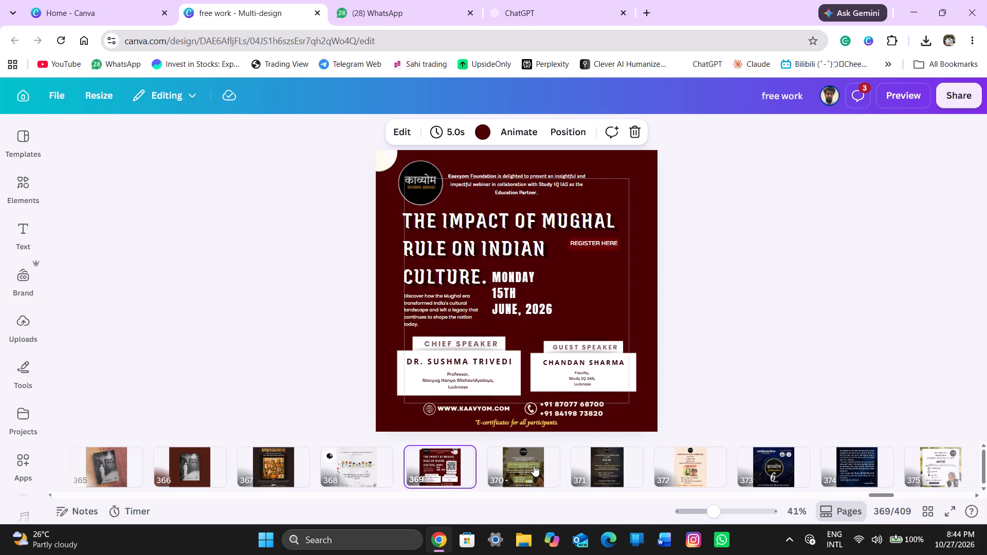
{"action": "left_click", "coordinate": [610, 466]}
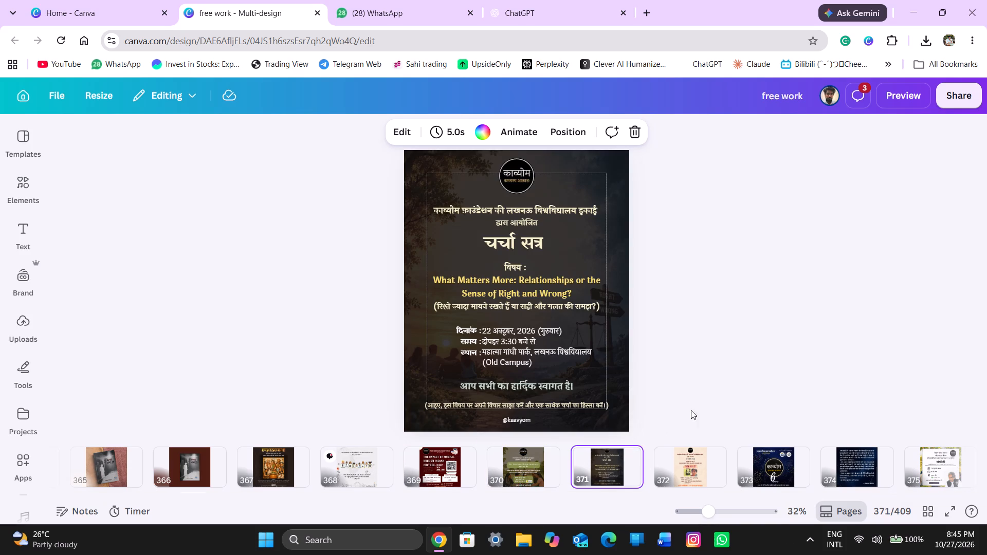
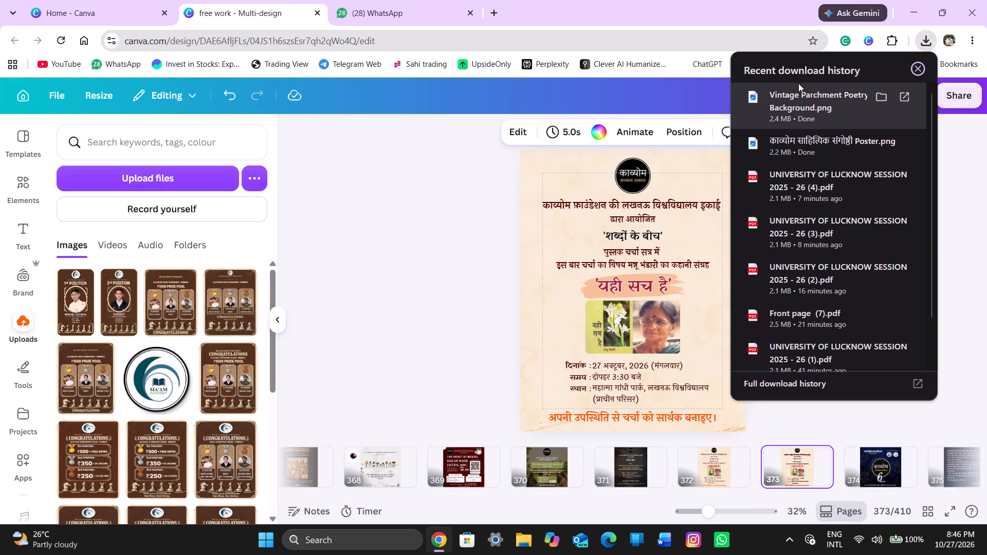
Upload the downloaded "Vintage Parchment Poetry Background.png" into the Canva design's image uploads.
{"action": "left_click_drag", "start_coordinate": [798, 97], "coordinate": [445, 294]}
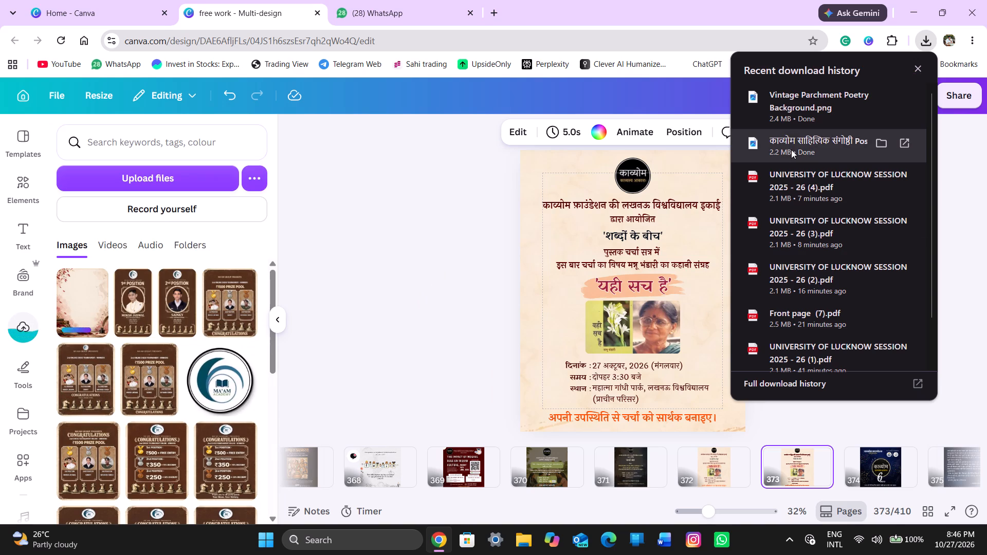
Upload the downloaded "काव्योम साहित्यिक संगोष्ठी Poster.png" into the design's image uploads.
{"action": "left_click_drag", "start_coordinate": [791, 150], "coordinate": [389, 276]}
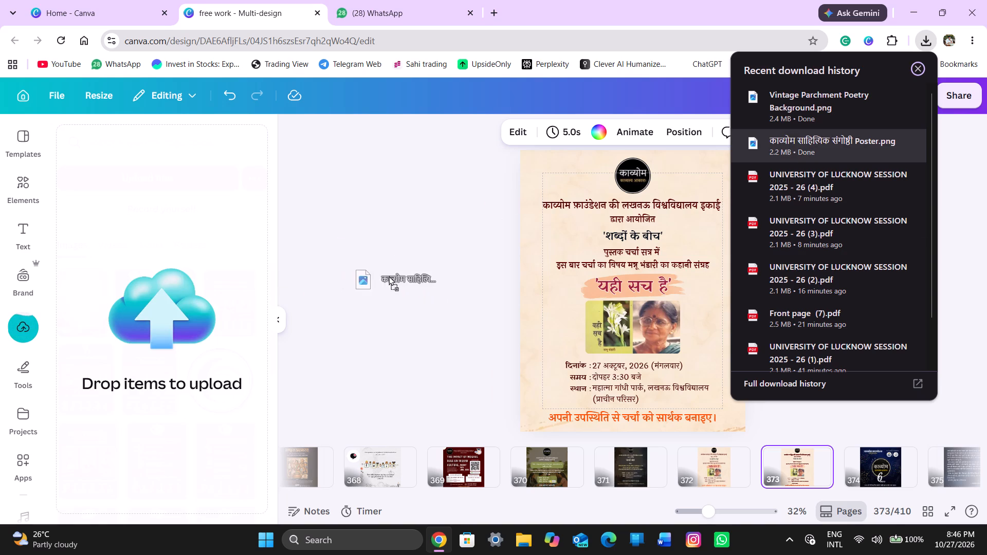
{"action": "left_click_drag", "start_coordinate": [389, 276], "coordinate": [789, 155]}
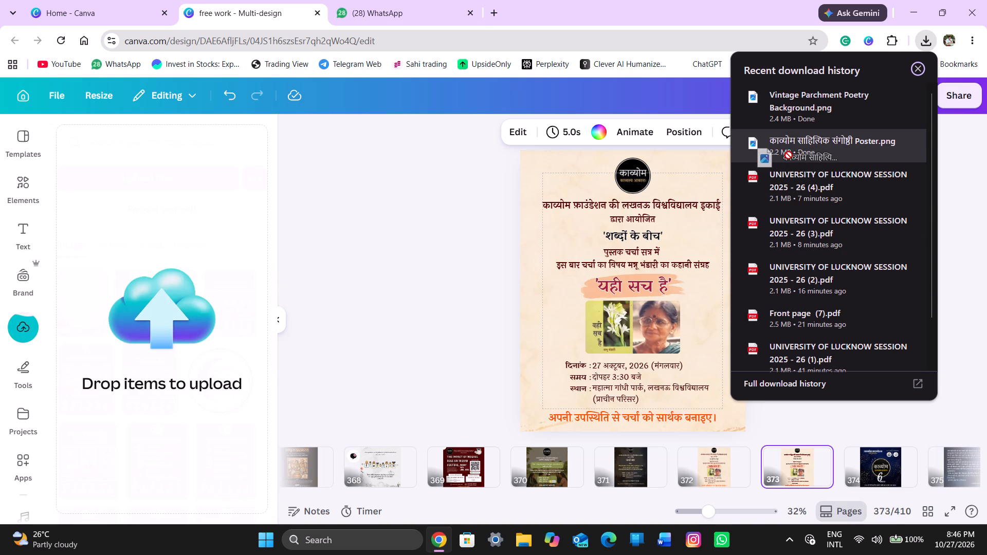
{"action": "left_click_drag", "start_coordinate": [789, 155], "coordinate": [112, 305]}
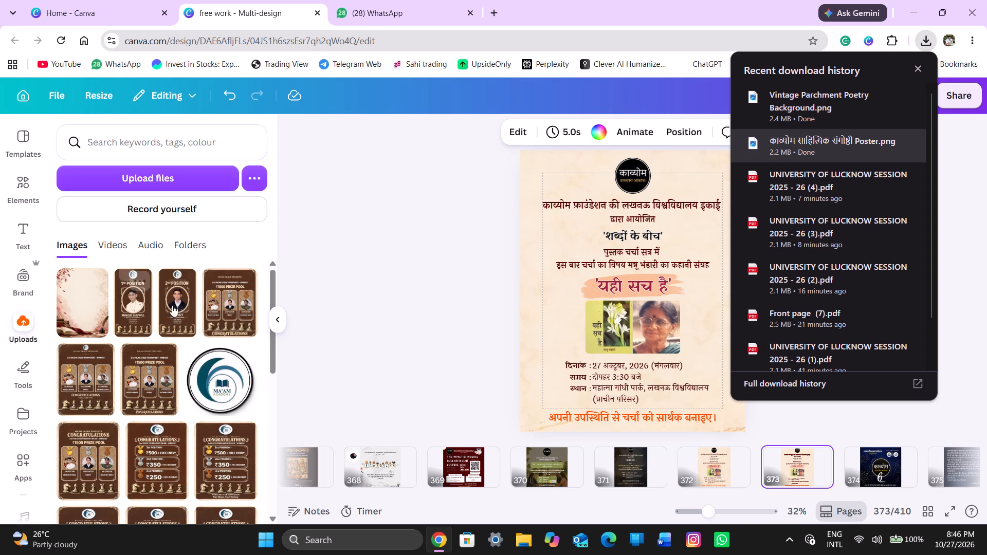
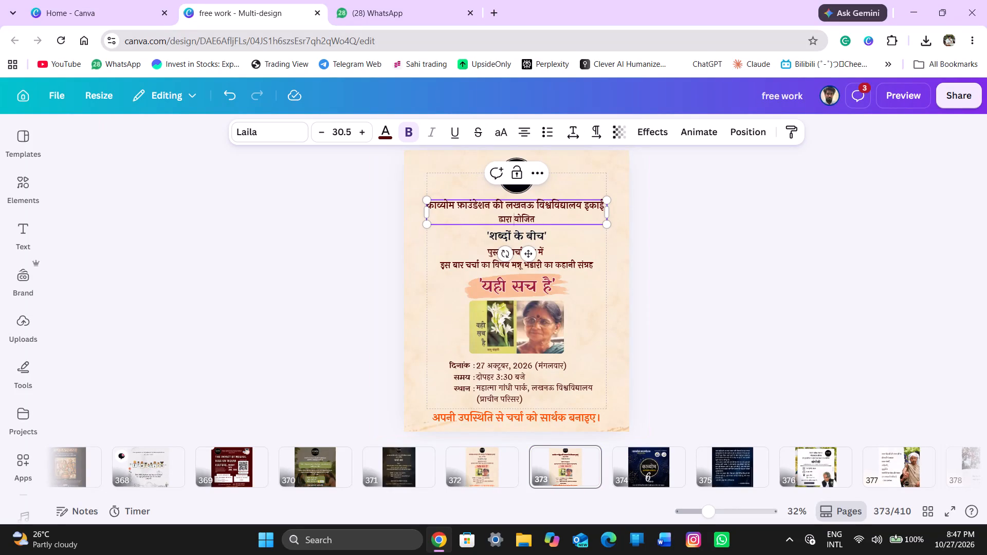
Delete the remaining "योजित" after "द्वारा" in the काव्योम फ़ाउंडेशन organiser text above the 'शब्दों के बीच' title.
{"action": "key", "text": "Delete"}
{"action": "key", "text": "Delete"}
{"action": "key", "text": "BackSpace"}
{"action": "left_click", "coordinate": [528, 244]}
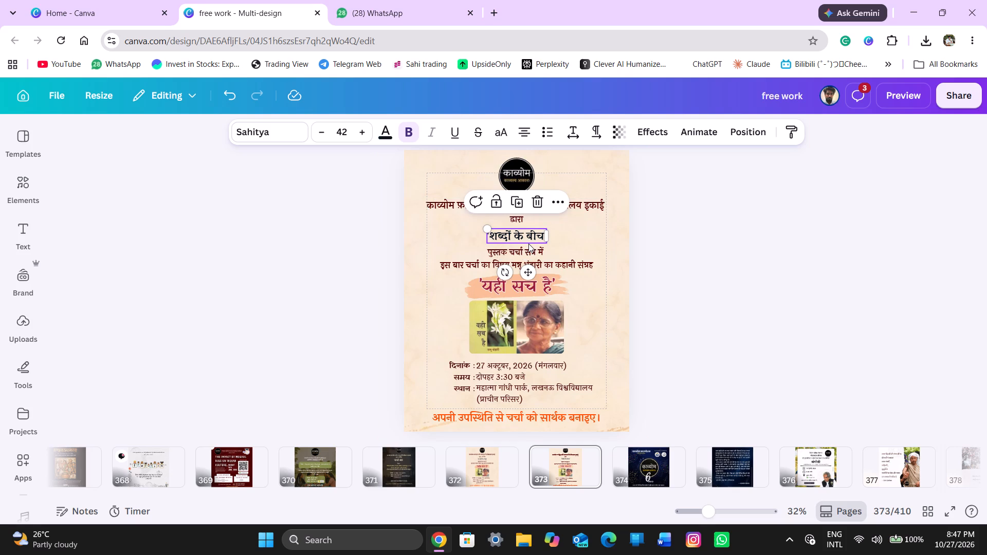
Delete the "शब्दों के बीच" title text from the poster.
{"action": "key", "text": "Delete"}
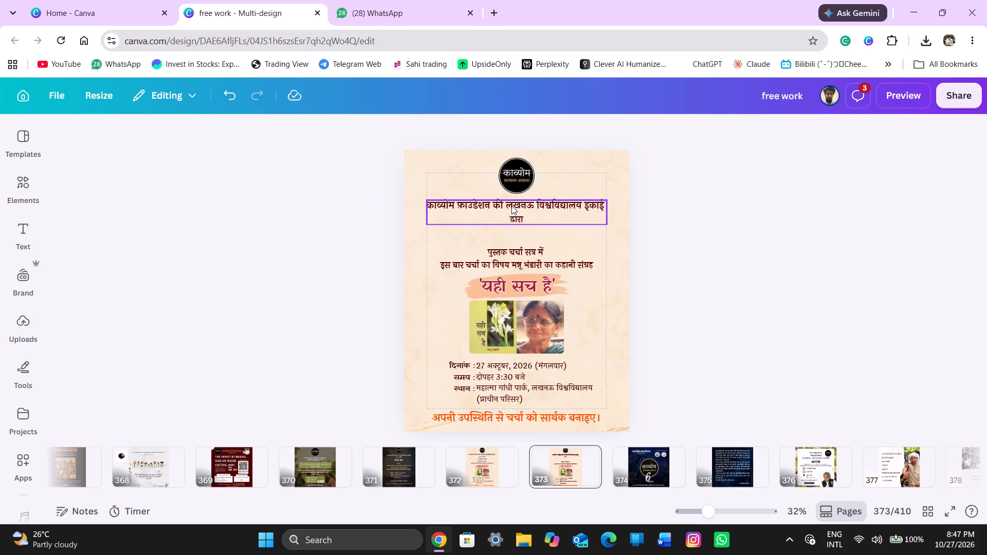
Duplicate the foundation heading, place the copy just below it, and replace its text with "अमृता प्रीतम जी की पुण्यतिथि पर आयोजित".
{"action": "left_click", "coordinate": [511, 206]}
{"action": "key", "text": "ctrl+d"}
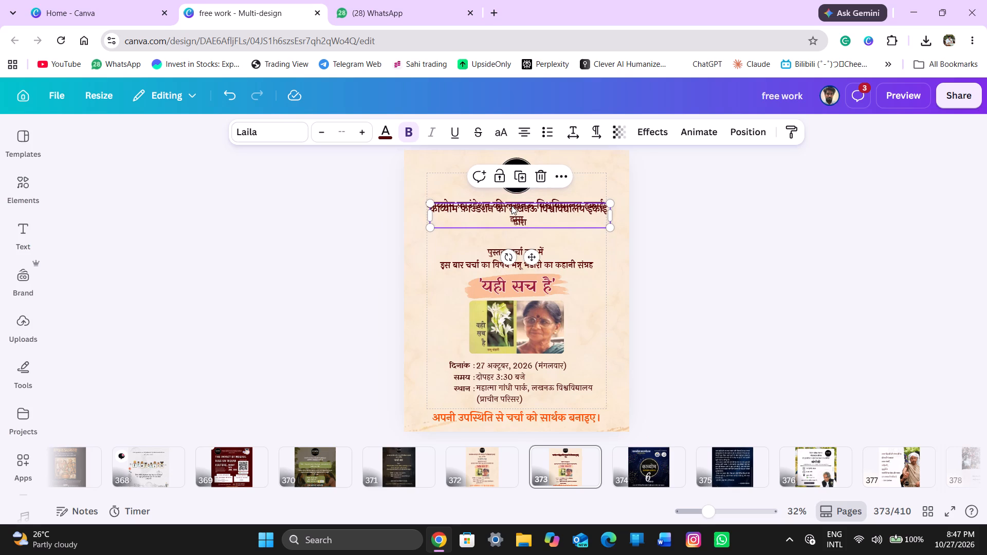
{"action": "left_click_drag", "start_coordinate": [532, 260], "coordinate": [529, 277]}
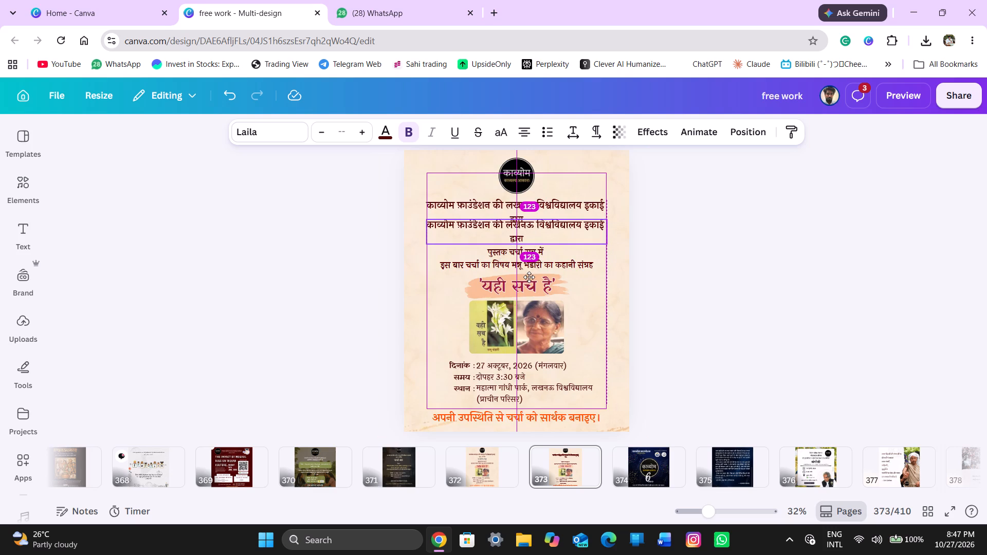
{"action": "left_click_drag", "start_coordinate": [529, 277], "coordinate": [531, 284]}
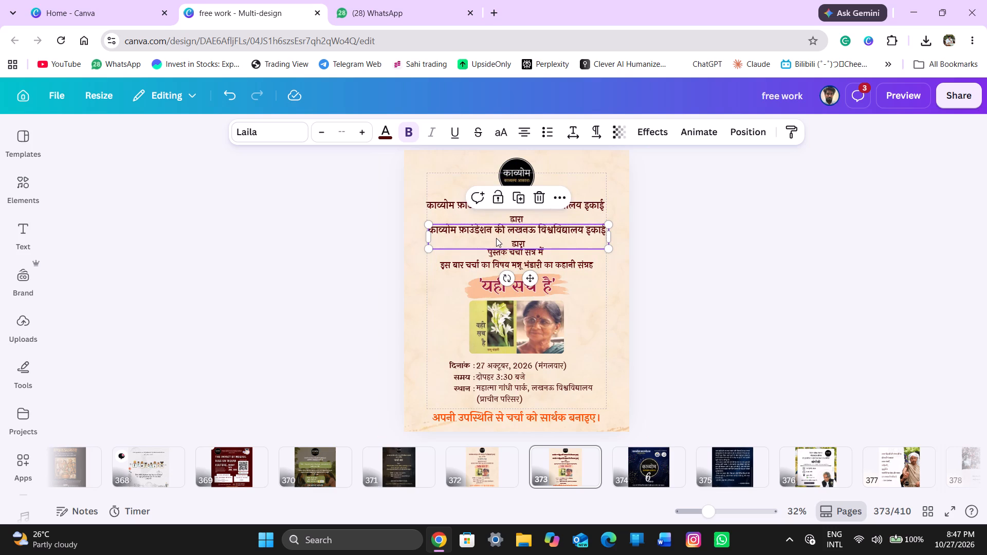
{"action": "left_click", "coordinate": [496, 238]}
{"action": "key", "text": "ctrl+v"}
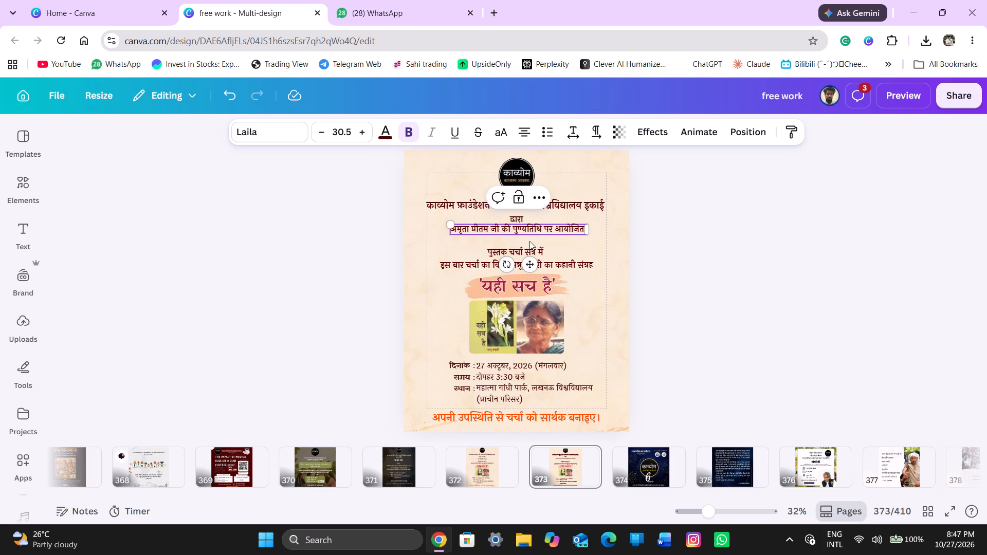
{"action": "left_click", "coordinate": [691, 272]}
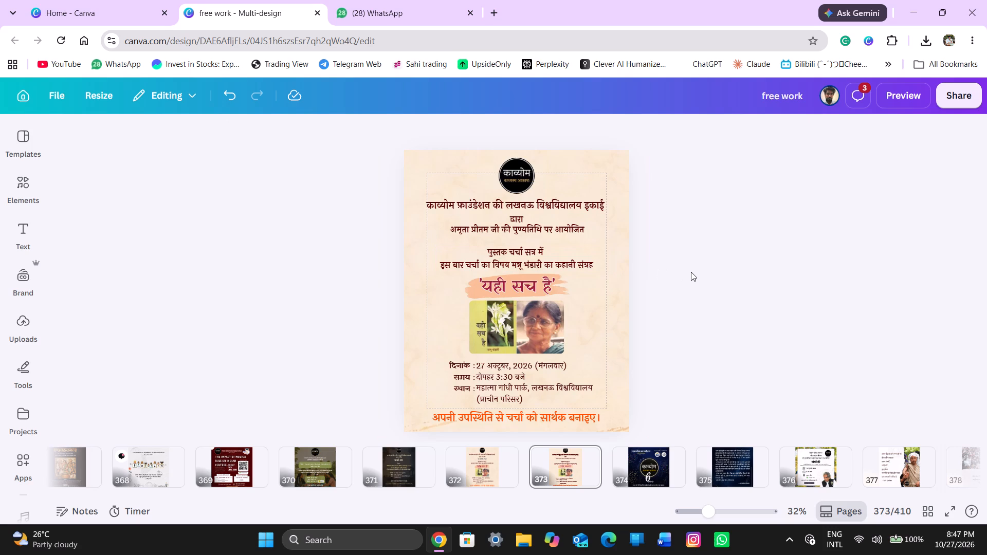
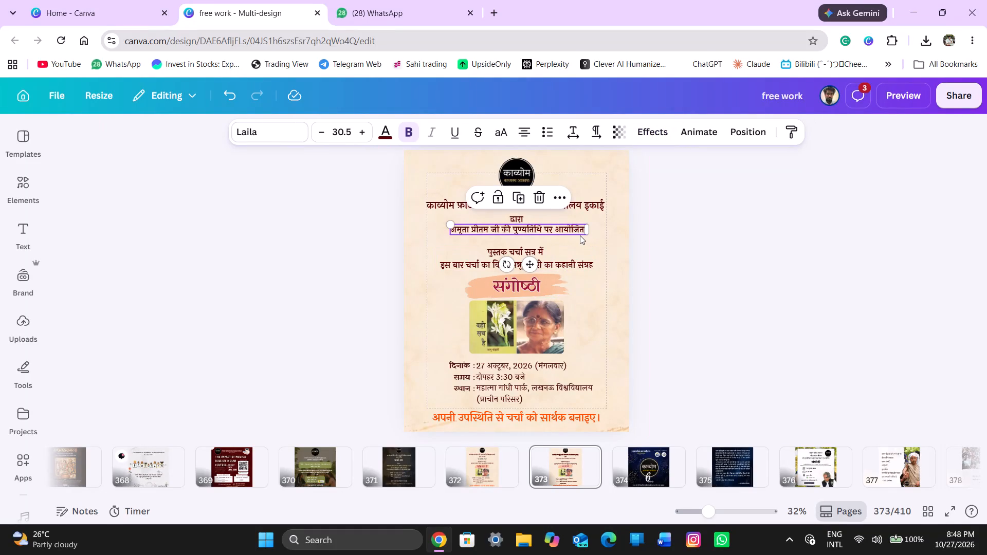
Replace the two-line book discussion text above the संगोष्ठी heading with "(साहित्यिक चर्चा, ओपन माइक एवं काव्य प्रस्तुतियाँ)".
{"action": "left_click", "coordinate": [546, 267]}
{"action": "left_click", "coordinate": [542, 262]}
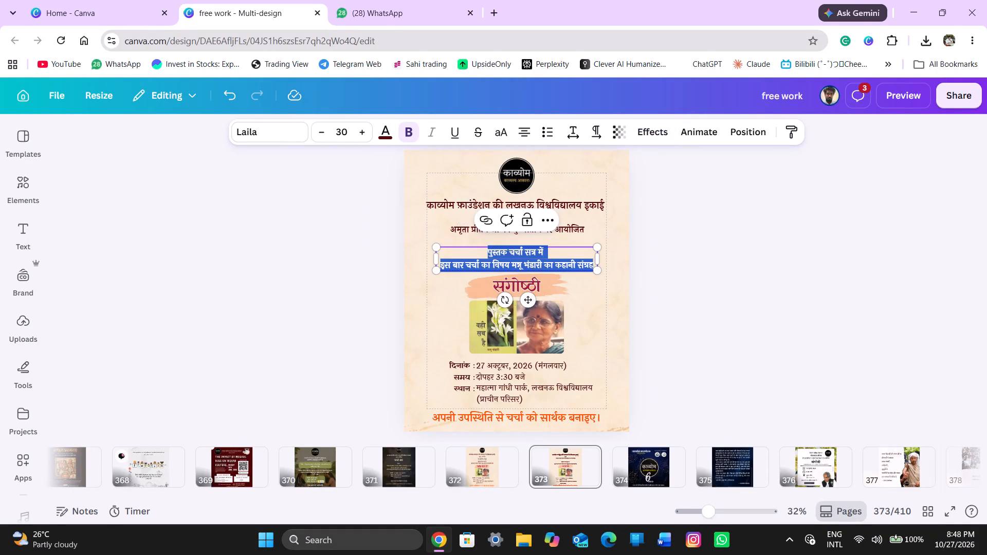
{"action": "key", "text": "ctrl+v"}
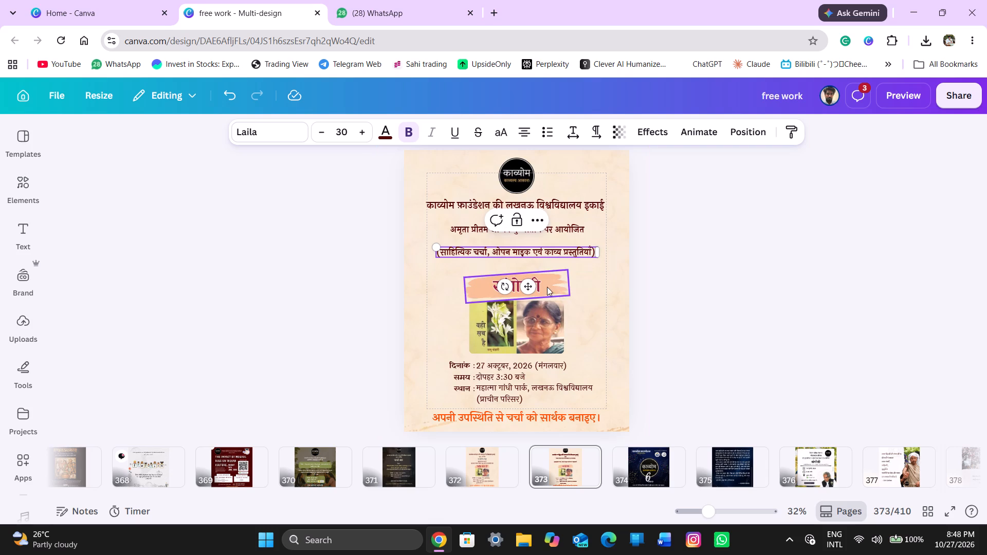
Try to move the "(साहित्यिक चर्चा, ओपन माइक एवं काव्य प्रस्तुतियाँ)" line down towards the संगोष्ठी heading.
{"action": "left_click_drag", "start_coordinate": [527, 255], "coordinate": [532, 282]}
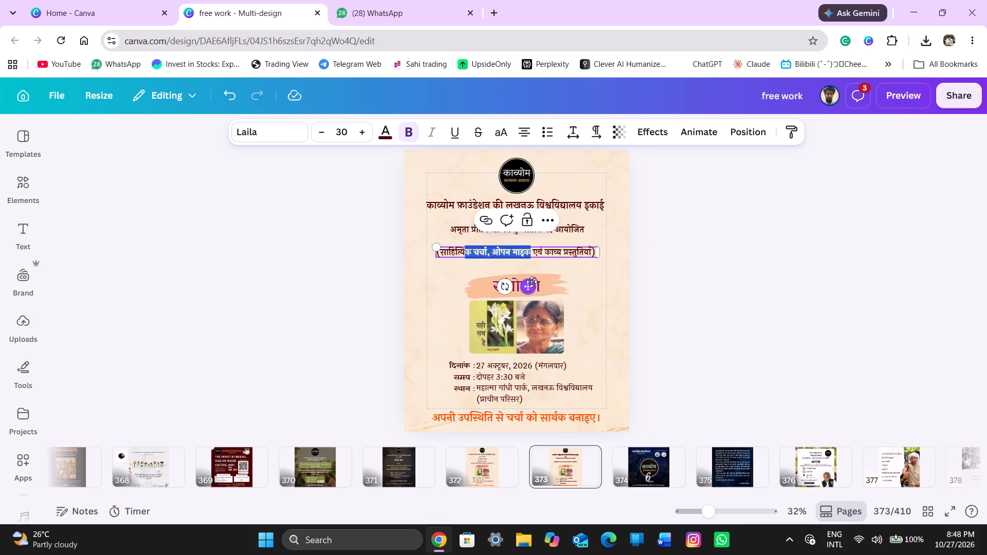
Move the bracketed "साहित्यिक चर्चा, ओपन माइक एवं काव्य प्रस्तुतियाँ" line down to just above the photo, centred on the page.
{"action": "left_click_drag", "start_coordinate": [531, 285], "coordinate": [527, 316]}
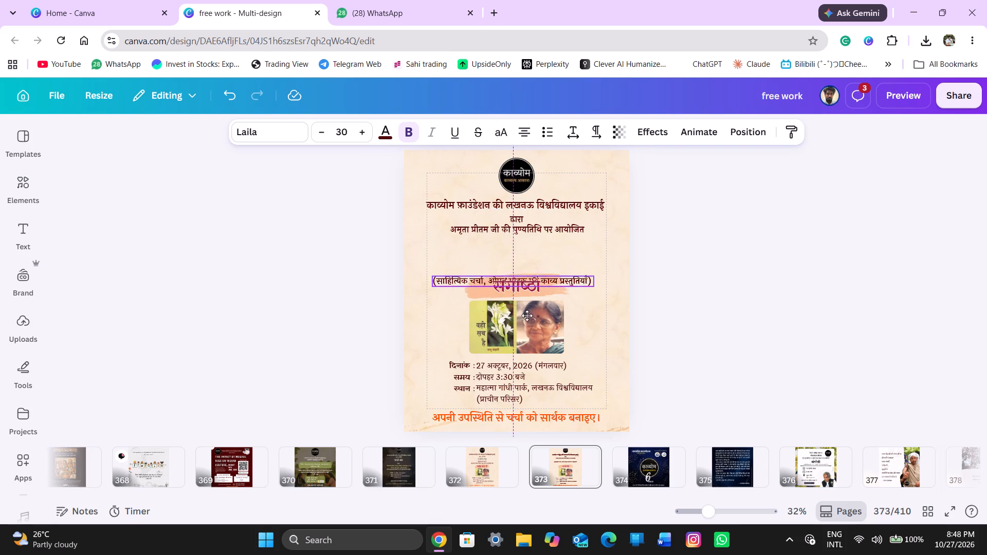
{"action": "left_click_drag", "start_coordinate": [527, 316], "coordinate": [531, 328]}
Delete the image with the book cover and the woman's portrait from the poster.
{"action": "left_click", "coordinate": [546, 338]}
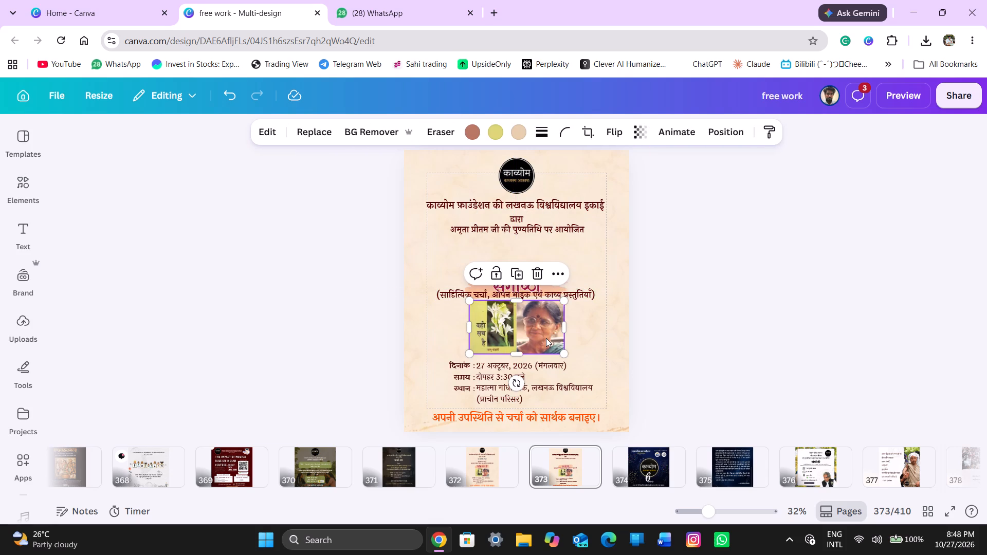
{"action": "key", "text": "Delete"}
{"action": "left_click", "coordinate": [727, 323]}
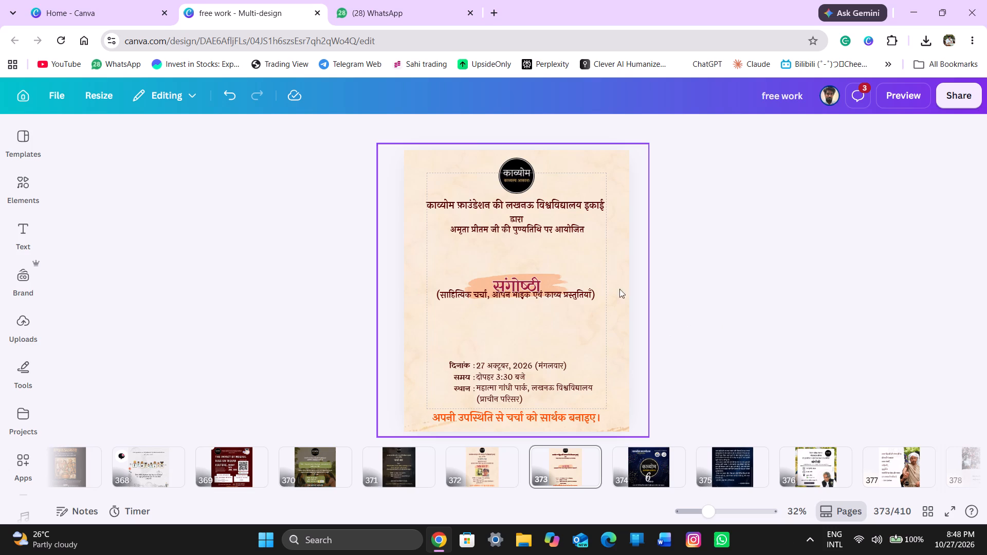
Move the "संगोष्ठी" title together with its brush-stroke background up, centred between the "आयोजित" line and the bracketed line.
{"action": "left_click", "coordinate": [548, 277]}
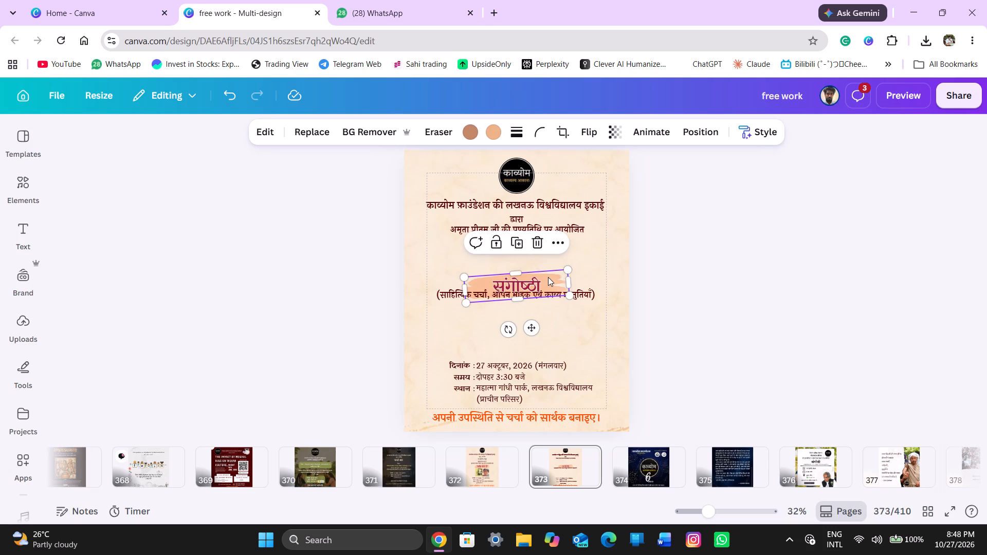
{"action": "left_click", "coordinate": [758, 275]}
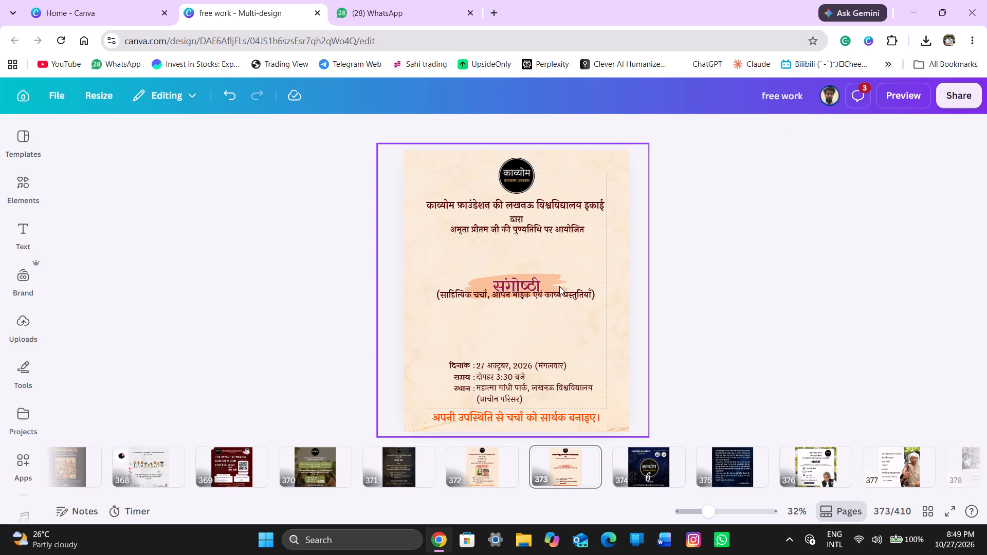
{"action": "left_click", "coordinate": [554, 285]}
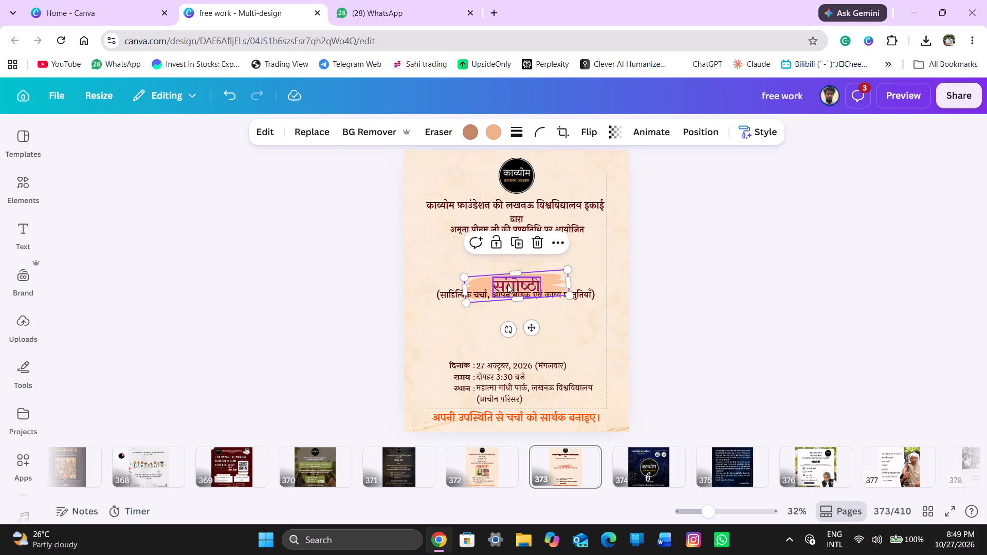
{"action": "left_click", "coordinate": [507, 284], "text": "shift"}
{"action": "left_click", "coordinate": [480, 245]}
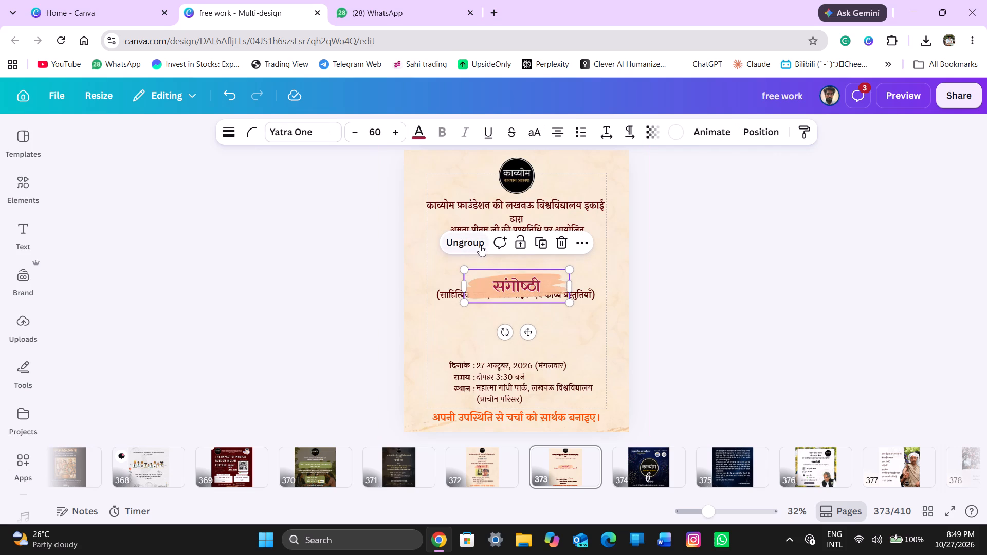
{"action": "left_click_drag", "start_coordinate": [529, 336], "coordinate": [529, 328]}
{"action": "left_click_drag", "start_coordinate": [529, 328], "coordinate": [527, 317]}
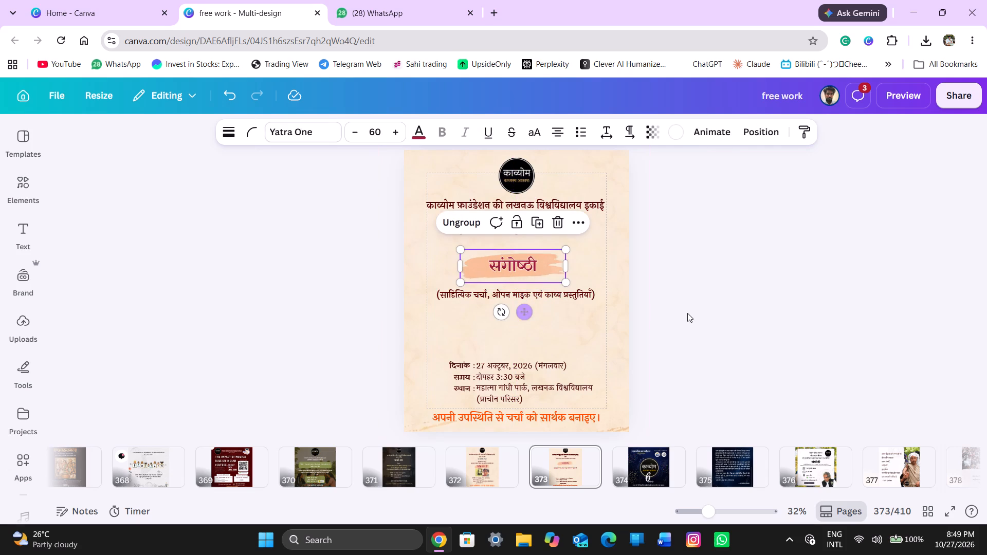
{"action": "left_click", "coordinate": [708, 313]}
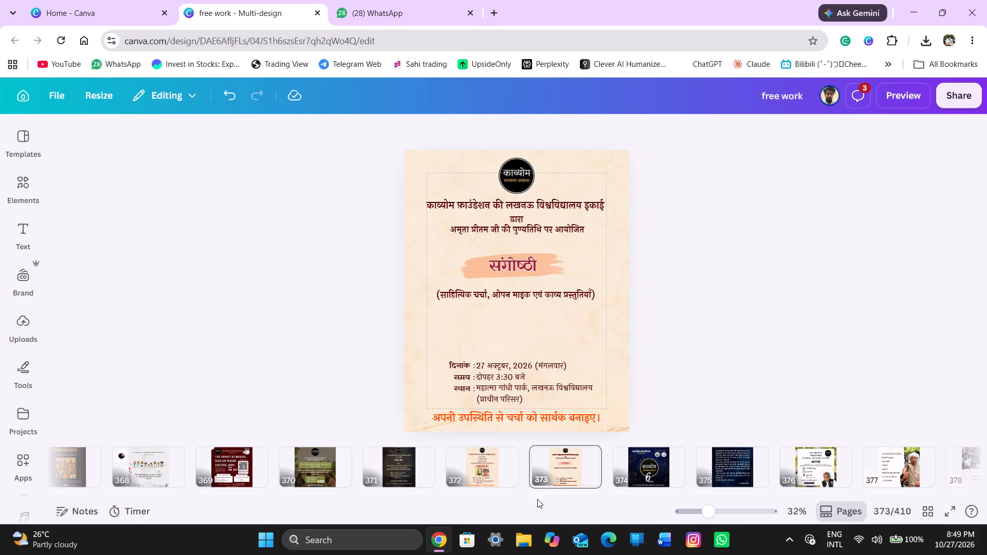
Duplicate the reworked poster page 373.
{"action": "left_click", "coordinate": [545, 462]}
{"action": "key", "text": "ctrl+d"}
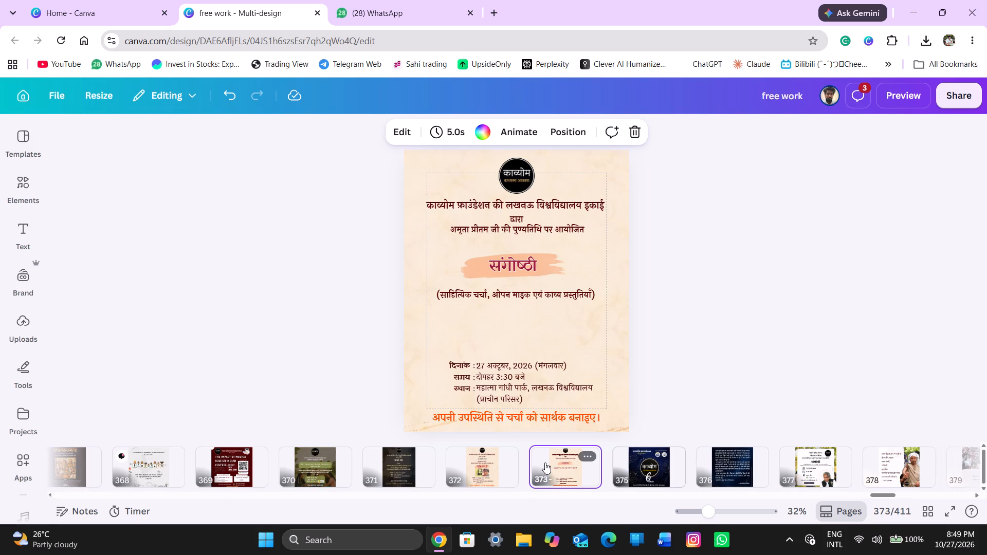
Add the uploaded Kaavyom Foundation poster image with the books and quill to the duplicated page.
{"action": "left_click", "coordinate": [25, 315]}
{"action": "left_click", "coordinate": [87, 302]}
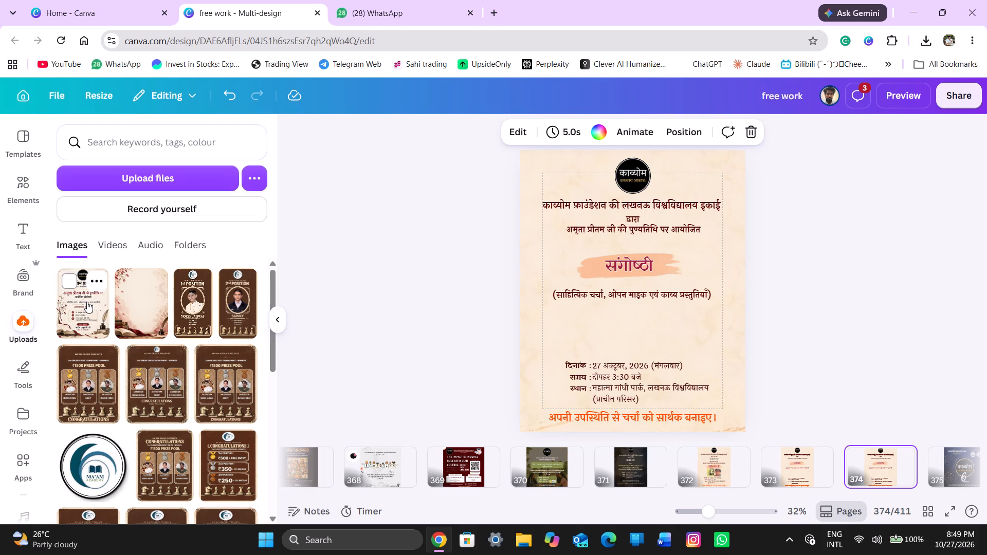
Delete the textured background image from the duplicated page.
{"action": "left_click", "coordinate": [549, 177]}
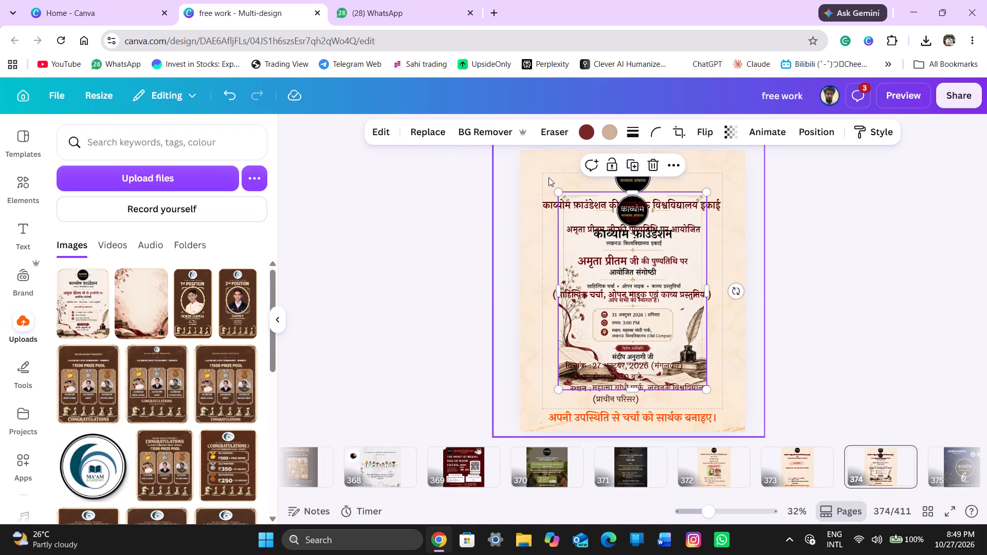
{"action": "key", "text": "Delete"}
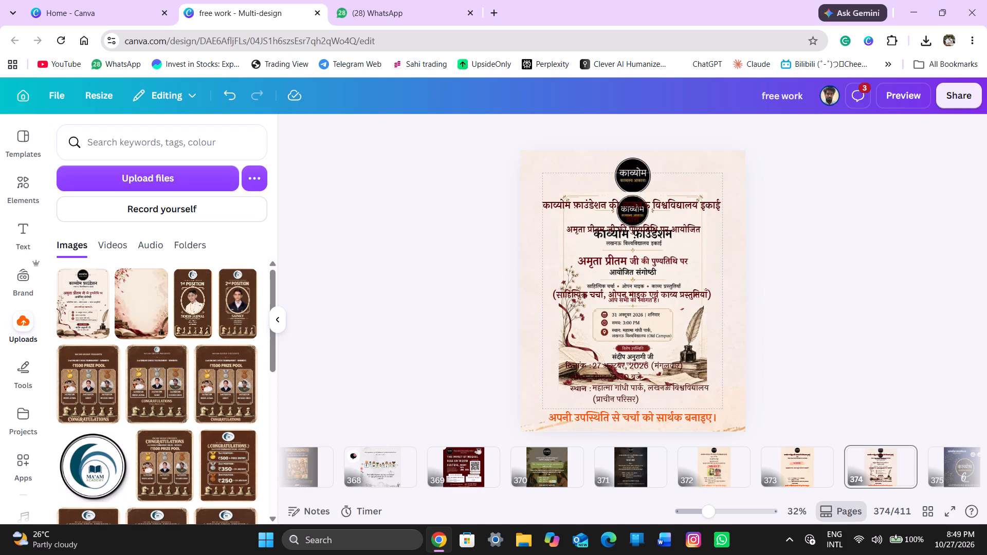
Use Magic Grab on the inserted poster image to extract the box with the date, time and venue as a separate element.
{"action": "left_click", "coordinate": [568, 262]}
{"action": "left_click", "coordinate": [367, 133]}
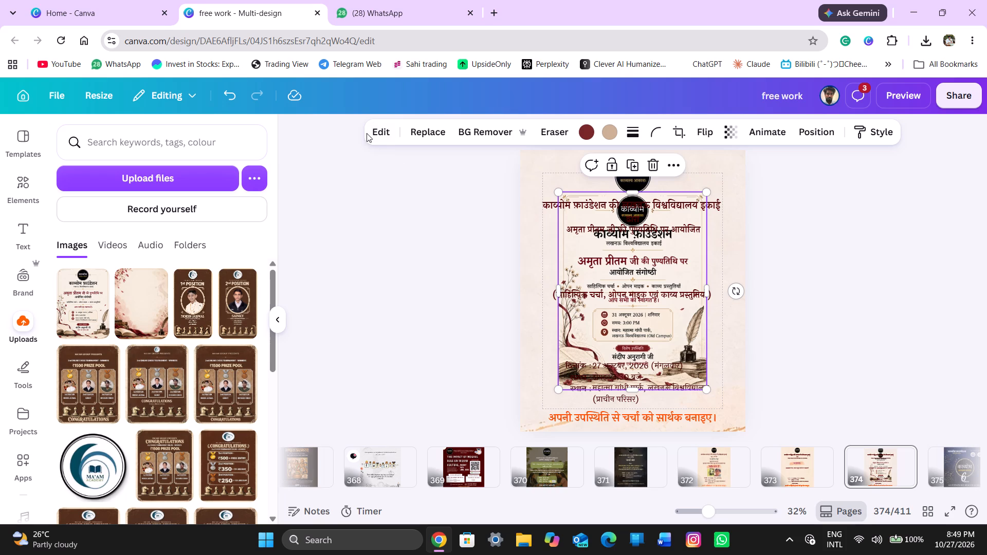
{"action": "left_click", "coordinate": [389, 136]}
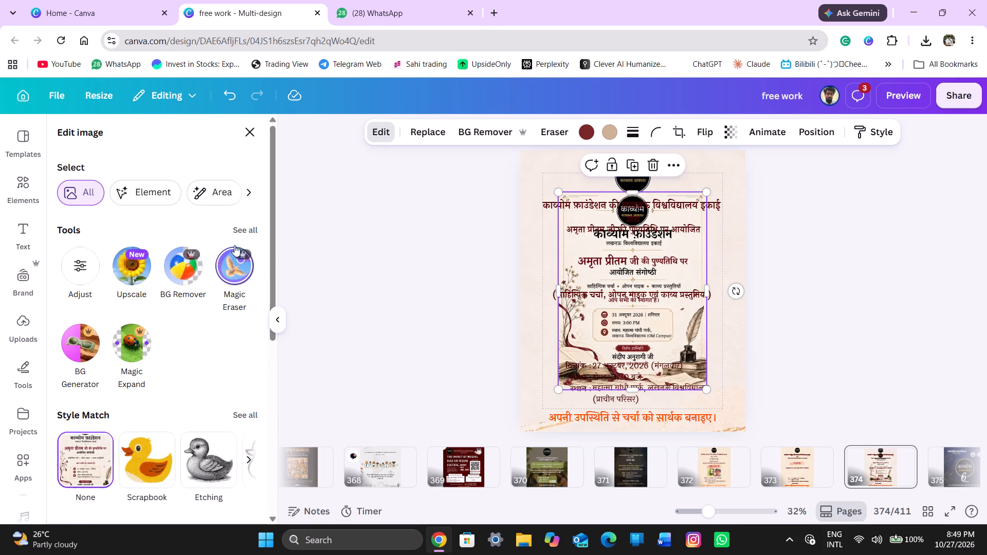
{"action": "left_click", "coordinate": [242, 234]}
{"action": "scroll", "coordinate": [146, 385], "scroll_direction": "down", "scroll_amount": 5}
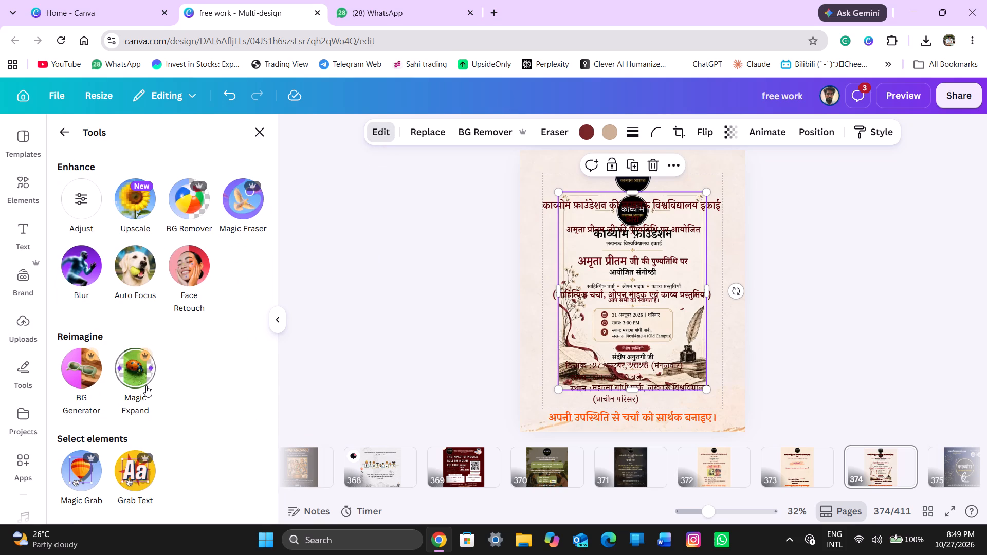
{"action": "left_click", "coordinate": [73, 488]}
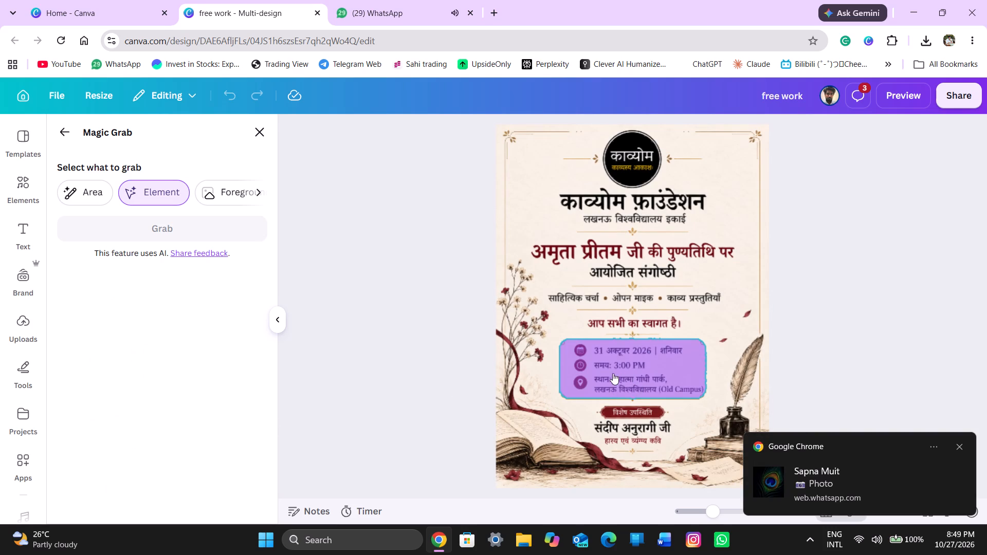
{"action": "left_click", "coordinate": [570, 355]}
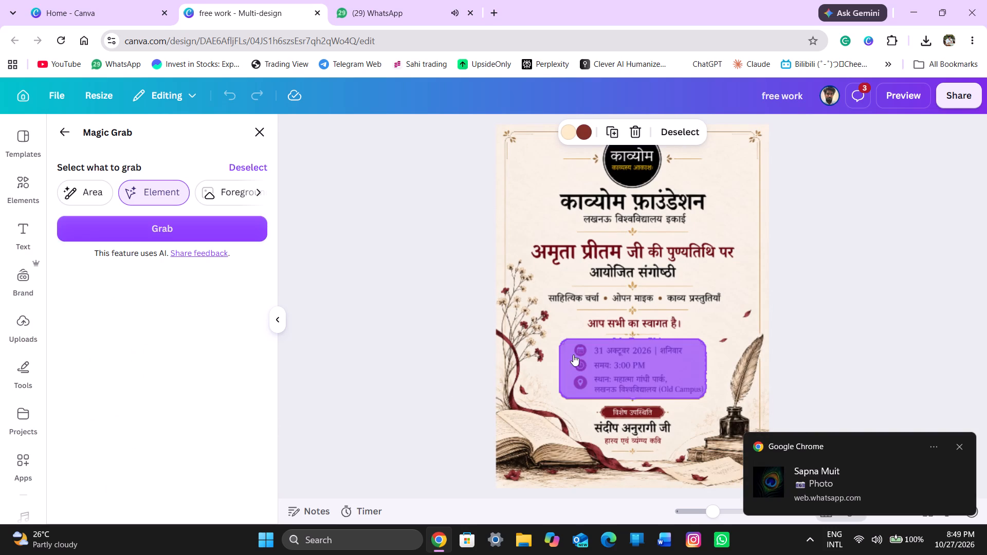
{"action": "left_click", "coordinate": [186, 228]}
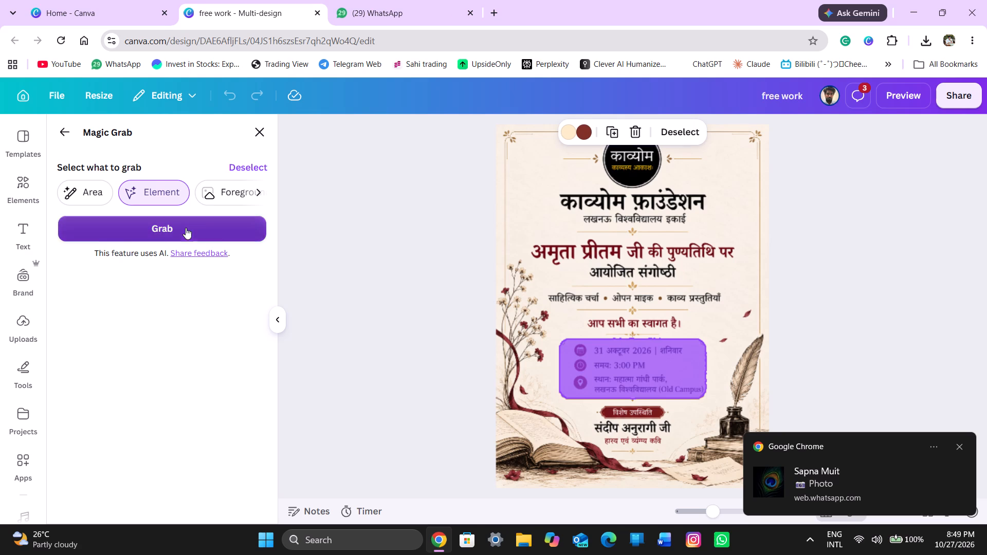
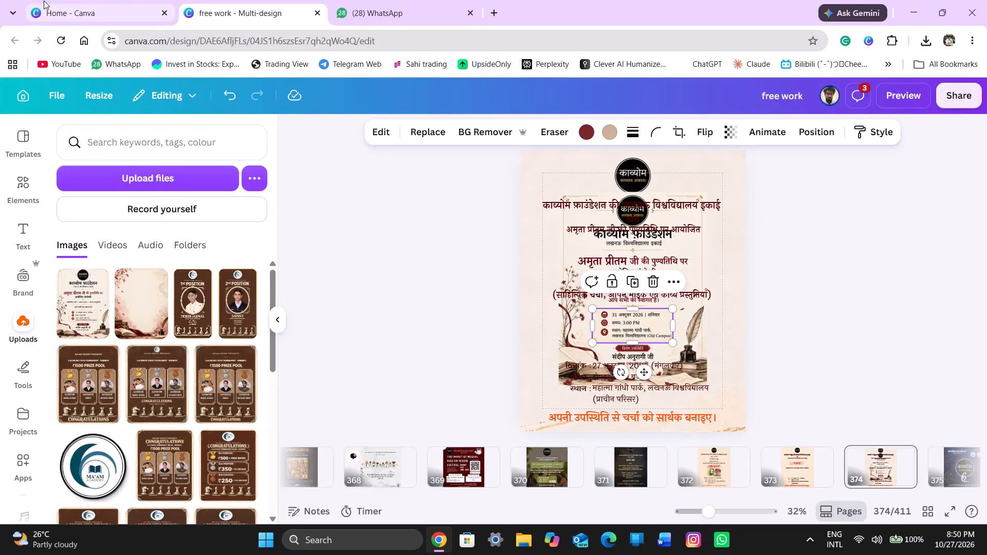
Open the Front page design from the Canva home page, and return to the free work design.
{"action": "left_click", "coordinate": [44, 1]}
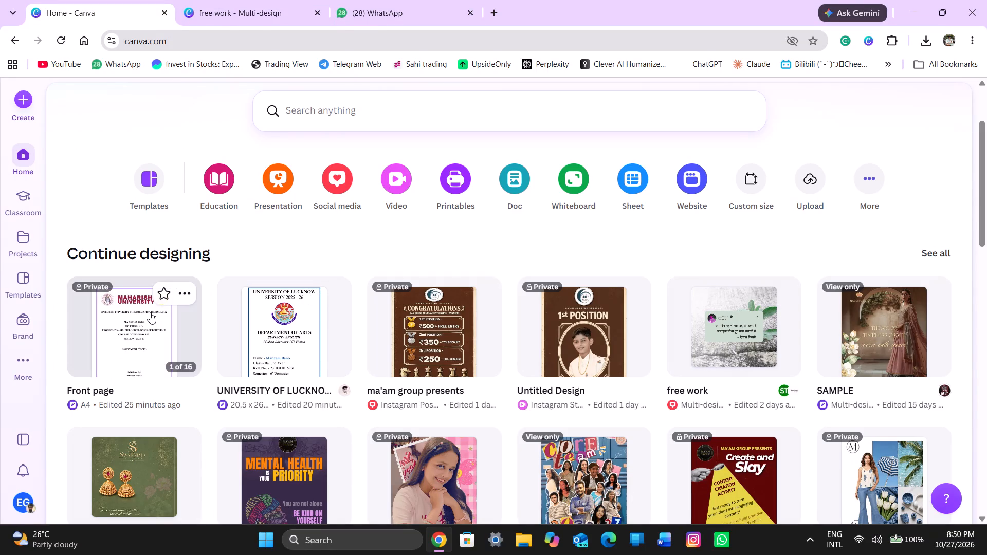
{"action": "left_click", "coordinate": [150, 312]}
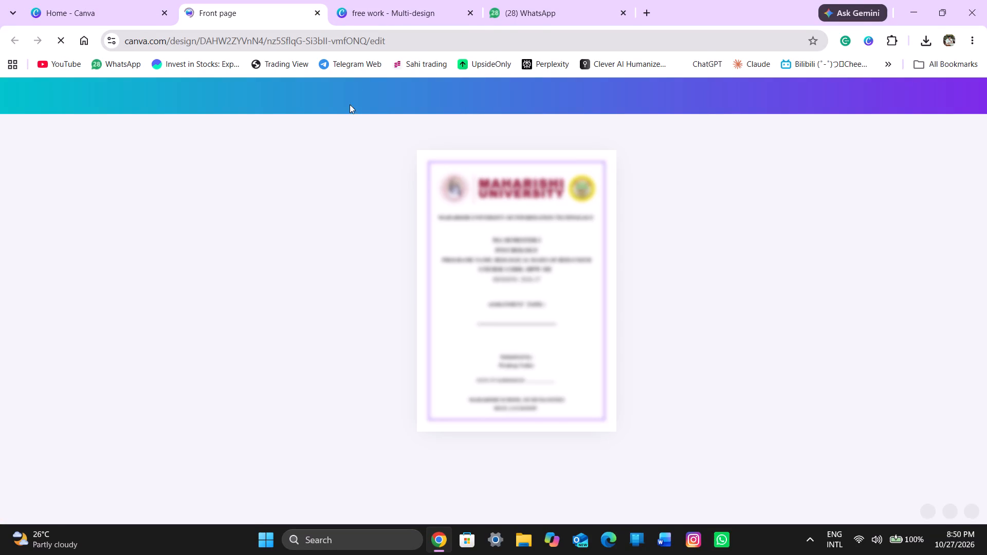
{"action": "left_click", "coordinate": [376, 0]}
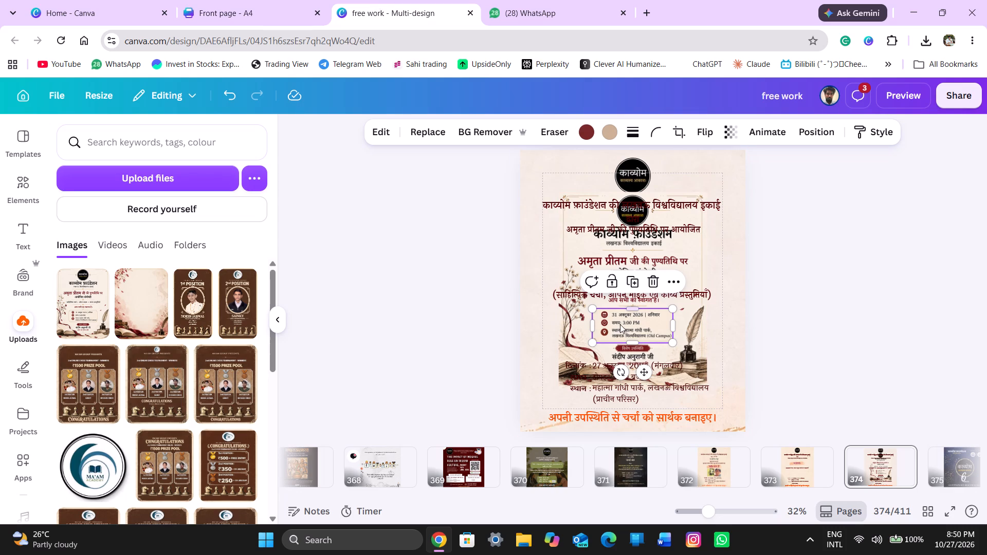
Copy the extracted date, time and venue box from page 374 and paste it onto poster page 373.
{"action": "key", "text": "ctrl+c"}
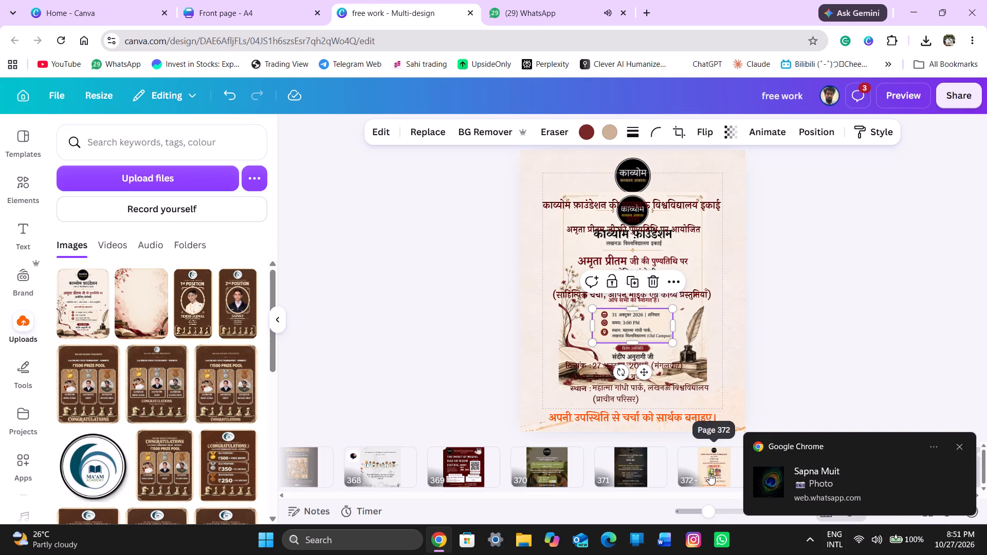
{"action": "left_click", "coordinate": [962, 447]}
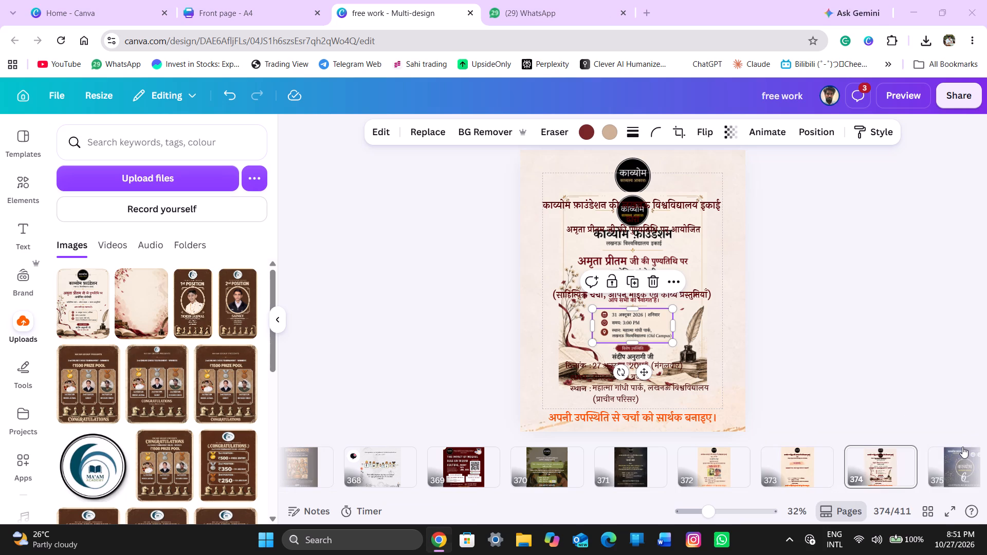
{"action": "left_click", "coordinate": [800, 464]}
{"action": "key", "text": "ctrl+v"}
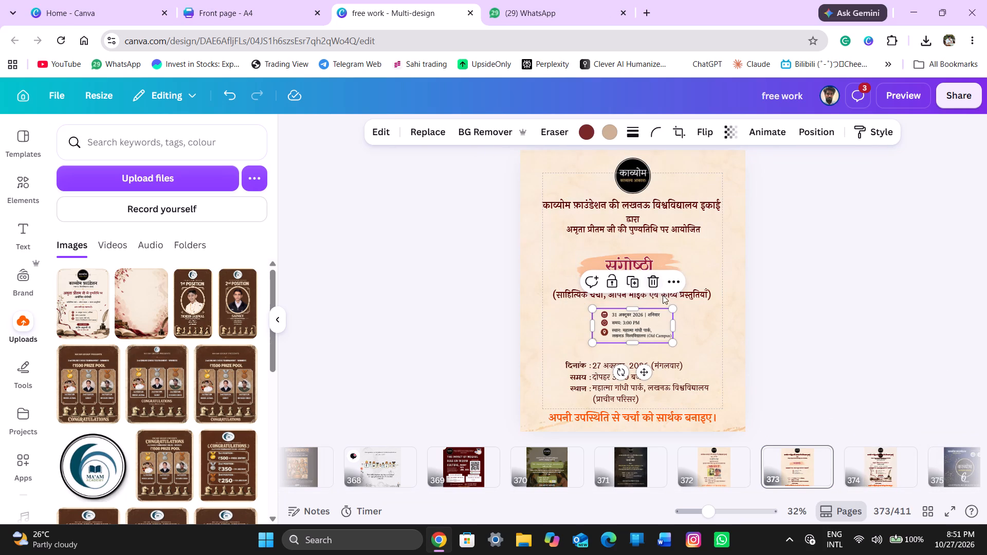
Enlarge the pasted date, time and venue box on page 373 and centre it below the bracketed subtitle line.
{"action": "left_click_drag", "start_coordinate": [675, 308], "coordinate": [729, 289]}
{"action": "left_click_drag", "start_coordinate": [729, 289], "coordinate": [742, 286]}
{"action": "left_click_drag", "start_coordinate": [685, 307], "coordinate": [653, 336]}
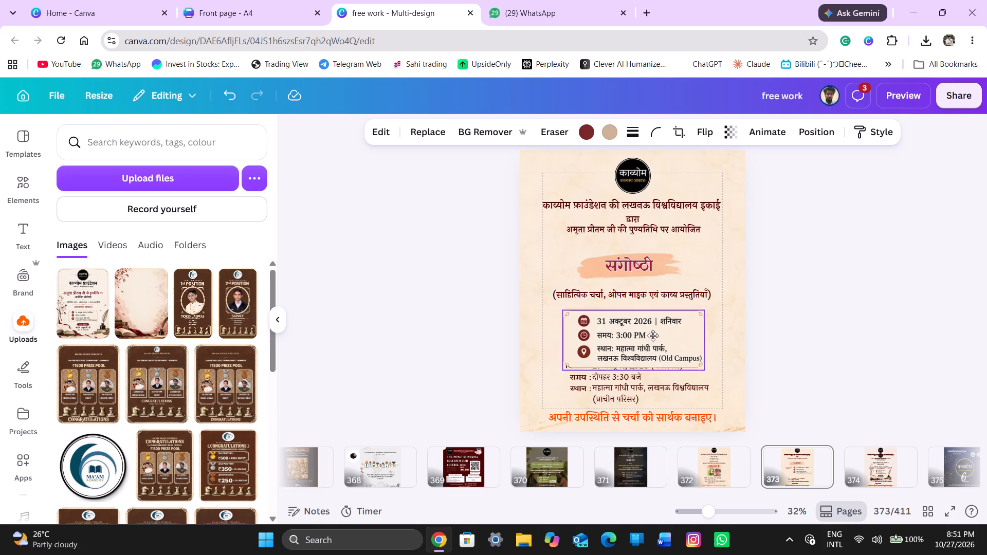
Shift the date, time and venue box on page 373 slightly up and to the right, closer beneath the bracketed subtitle line.
{"action": "left_click_drag", "start_coordinate": [653, 336], "coordinate": [661, 328]}
{"action": "left_click", "coordinate": [830, 343]}
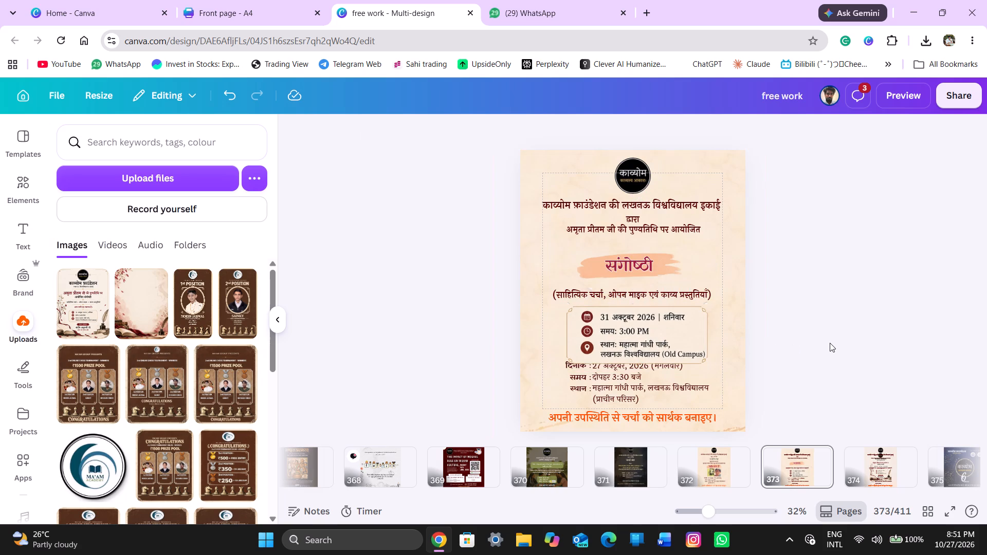
{"action": "left_click", "coordinate": [636, 331]}
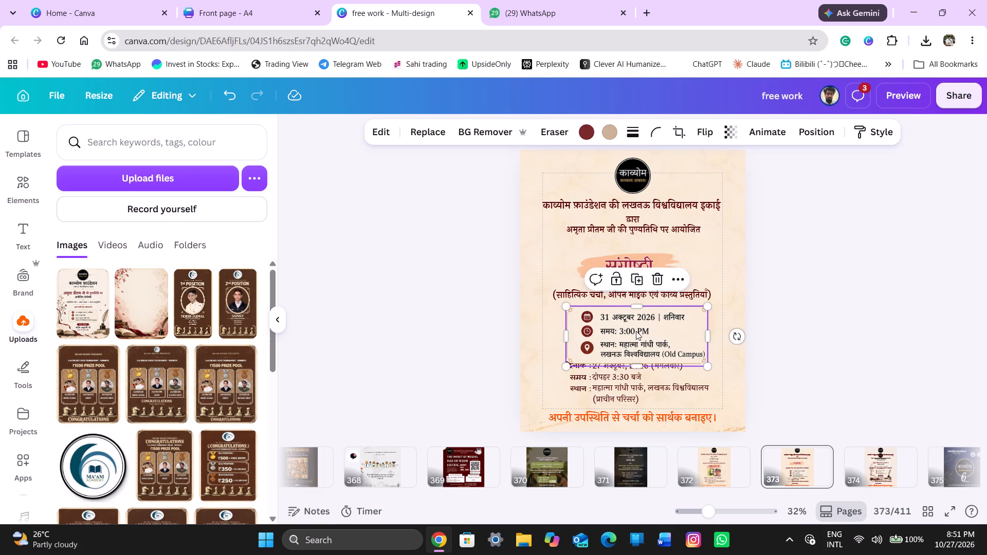
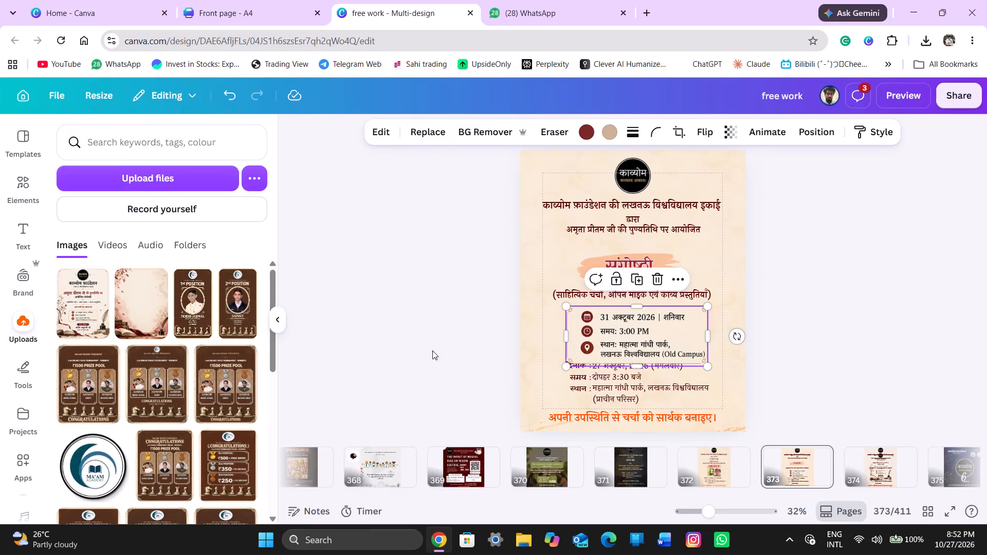
Deselect the pasted date, time and venue box on poster page 373.
{"action": "left_click", "coordinate": [394, 338]}
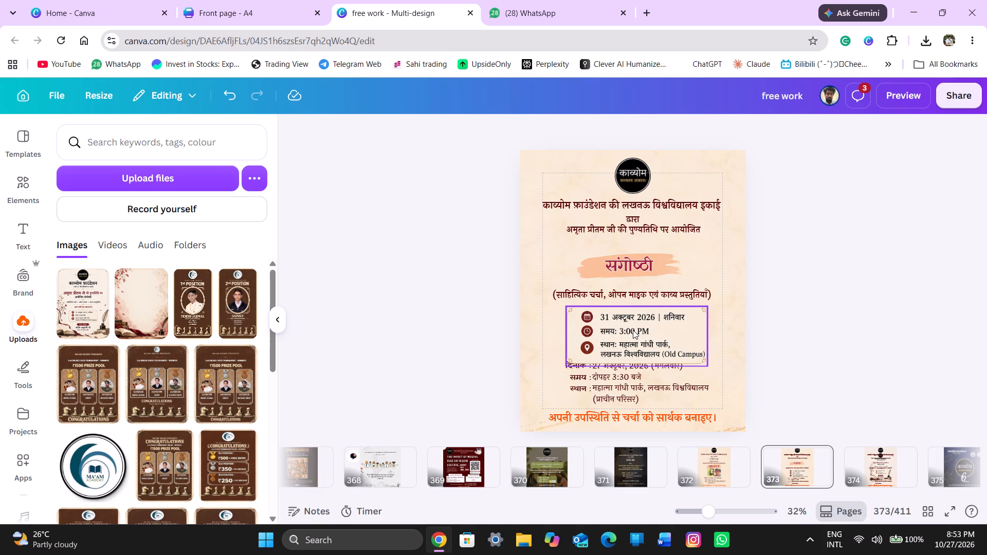
Undo the pasting, enlarging and positioning of the date, time and venue box on page 373.
{"action": "key", "text": "ctrl+z"}
{"action": "key", "text": "ctrl+z"}
{"action": "key", "text": "ctrl+z"}
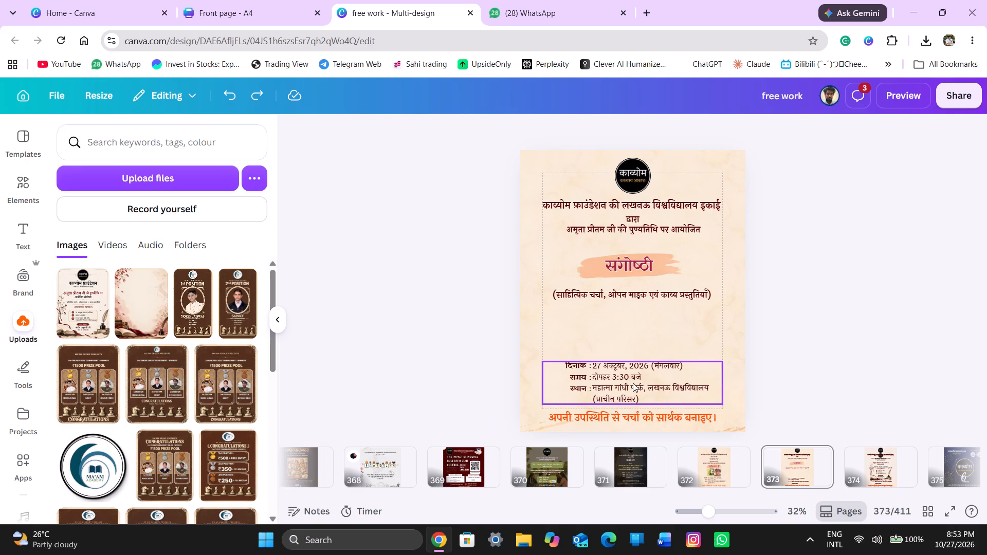
Change the day in the दिनांक line of page 373 to 31.
{"action": "double_click", "coordinate": [599, 366]}
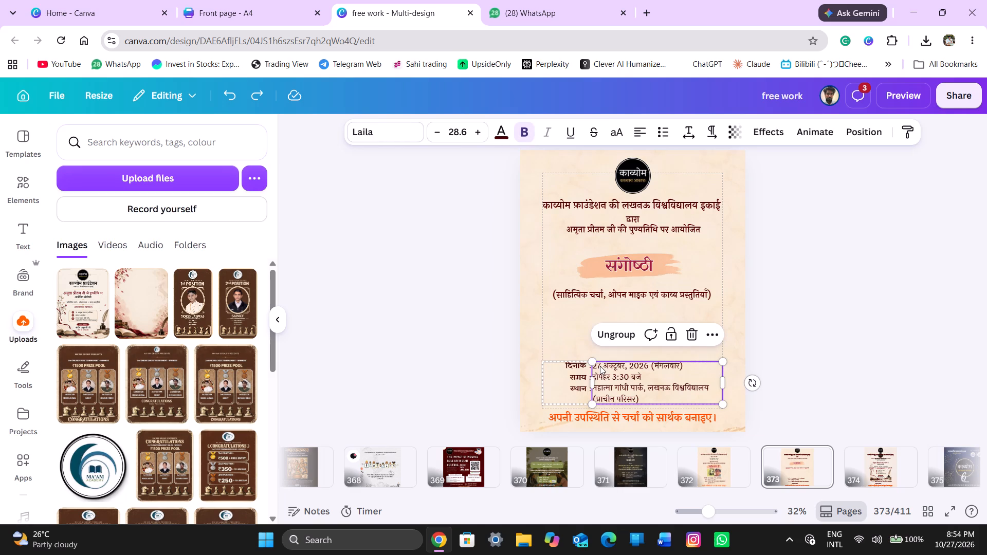
{"action": "left_click", "coordinate": [600, 366]}
{"action": "left_click", "coordinate": [600, 366]}
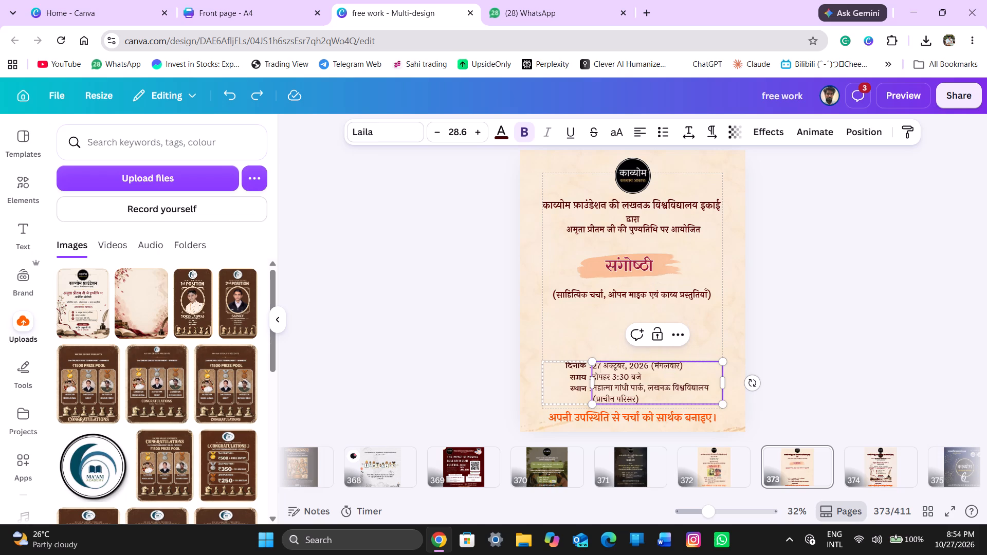
{"action": "key", "text": "BackSpace"}
{"action": "key", "text": "BackSpace"}
{"action": "type", "text": "31"}
Replace the bracketed weekday in the दिनांक line with शनिवार, using the Hindi Phonetic keyboard layout.
{"action": "left_click", "coordinate": [683, 368]}
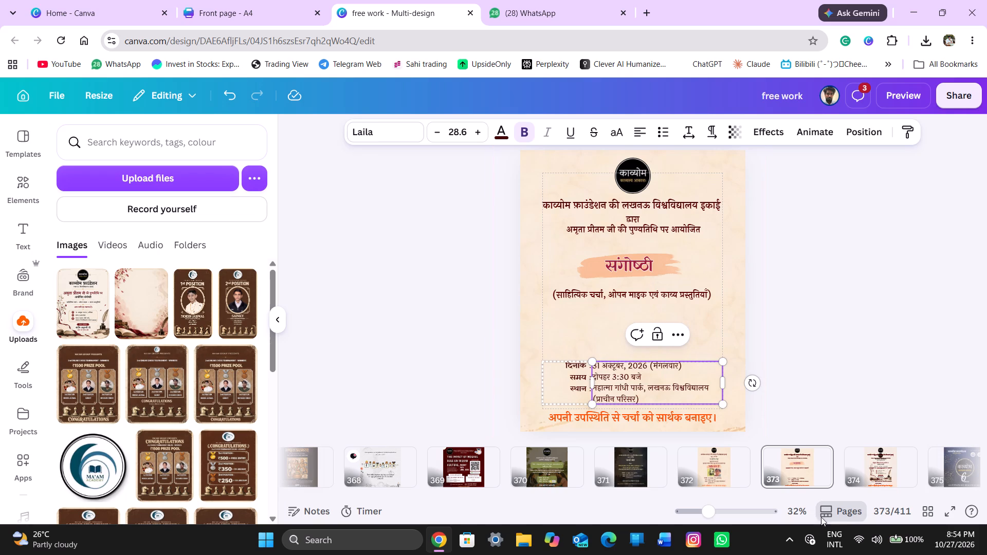
{"action": "left_click", "coordinate": [825, 527]}
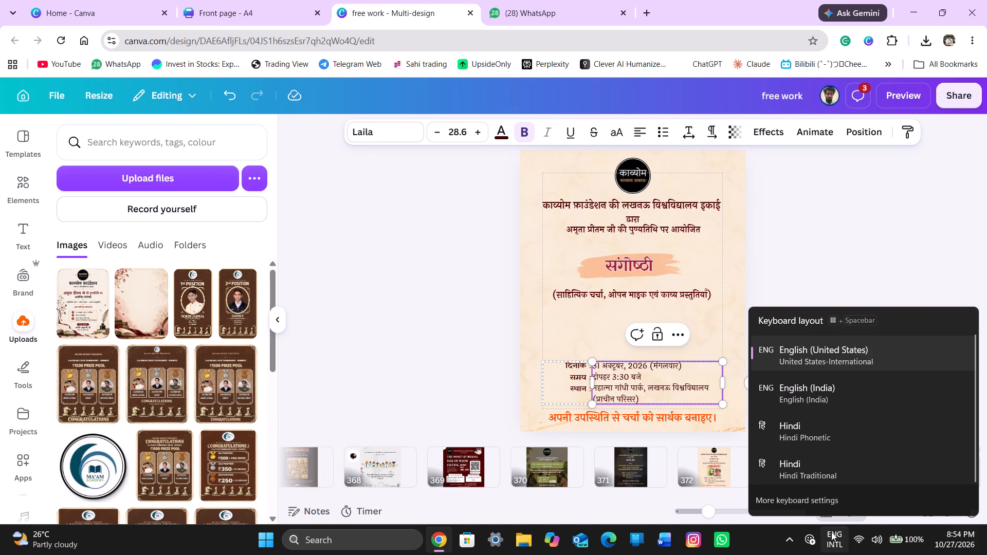
{"action": "left_click", "coordinate": [795, 431]}
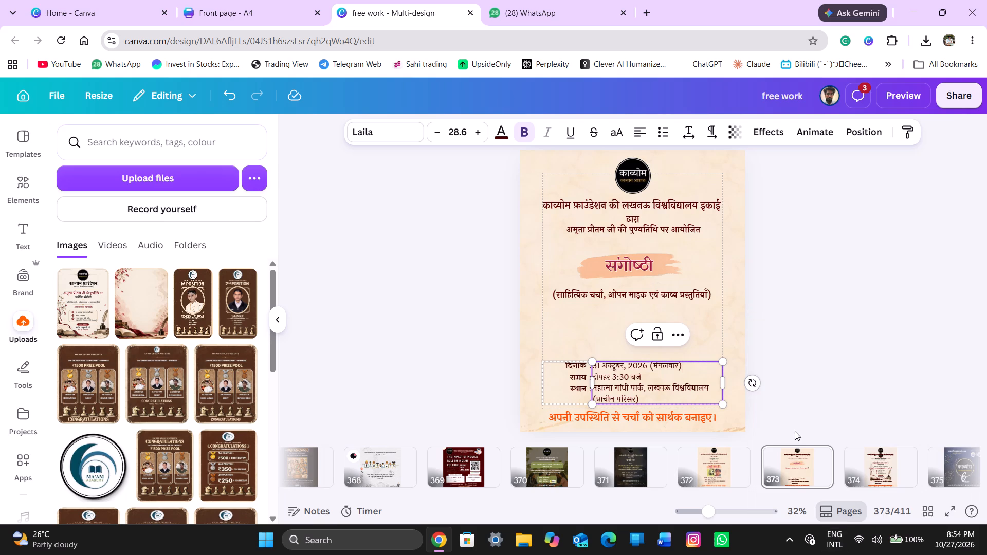
{"action": "left_click", "coordinate": [683, 362]}
{"action": "key", "text": "BackSpace"}
{"action": "key", "text": "BackSpace"}
{"action": "key", "text": "BackSpace"}
{"action": "key", "text": "BackSpace"}
{"action": "key", "text": "BackSpace"}
{"action": "key", "text": "BackSpace"}
{"action": "key", "text": "BackSpace"}
{"action": "key", "text": "BackSpace"}
{"action": "type", "text": "shaniwar"}
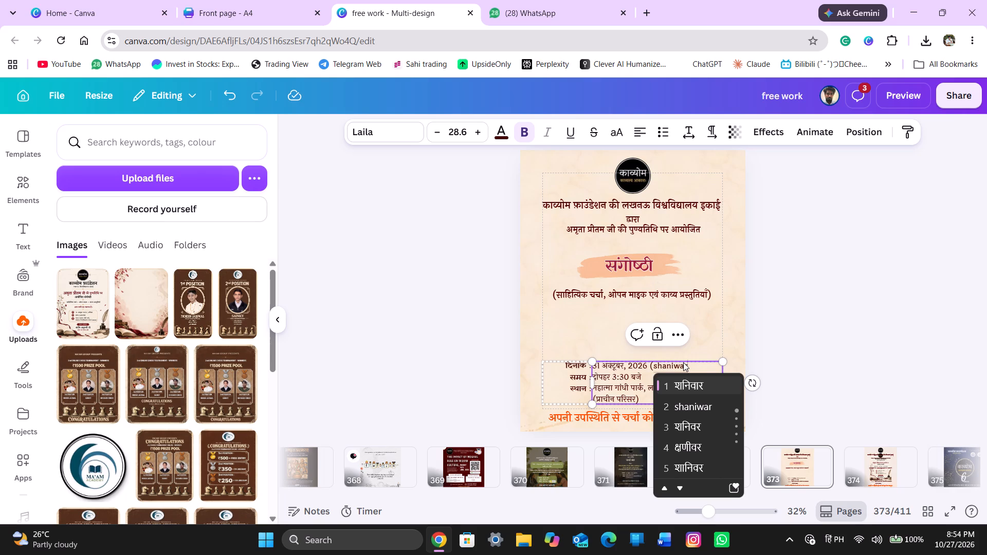
{"action": "key", "text": "Down"}
{"action": "key", "text": "Up"}
{"action": "key", "text": "1"}
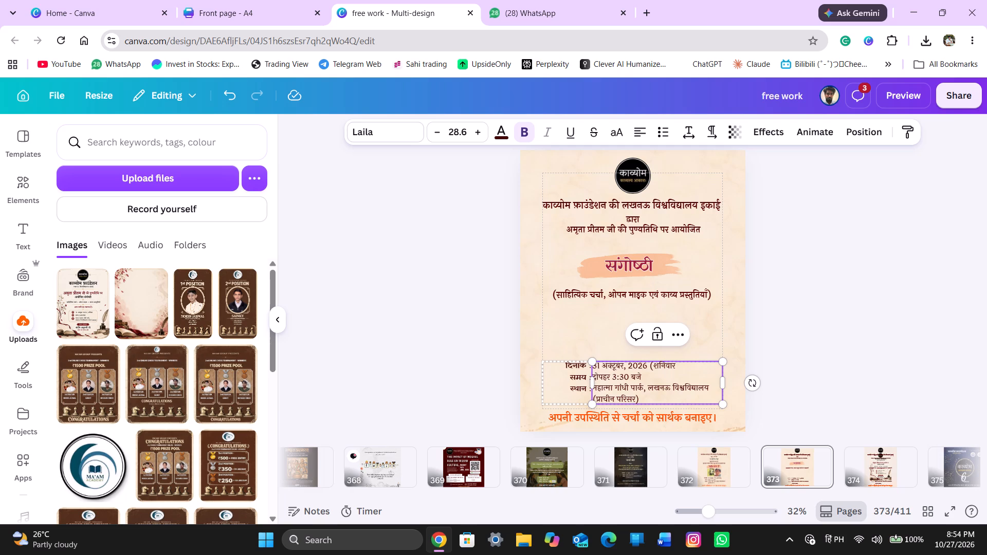
Remove the word दोपहर from the समय line and set the time to 3:00 बजे.
{"action": "left_click", "coordinate": [642, 378]}
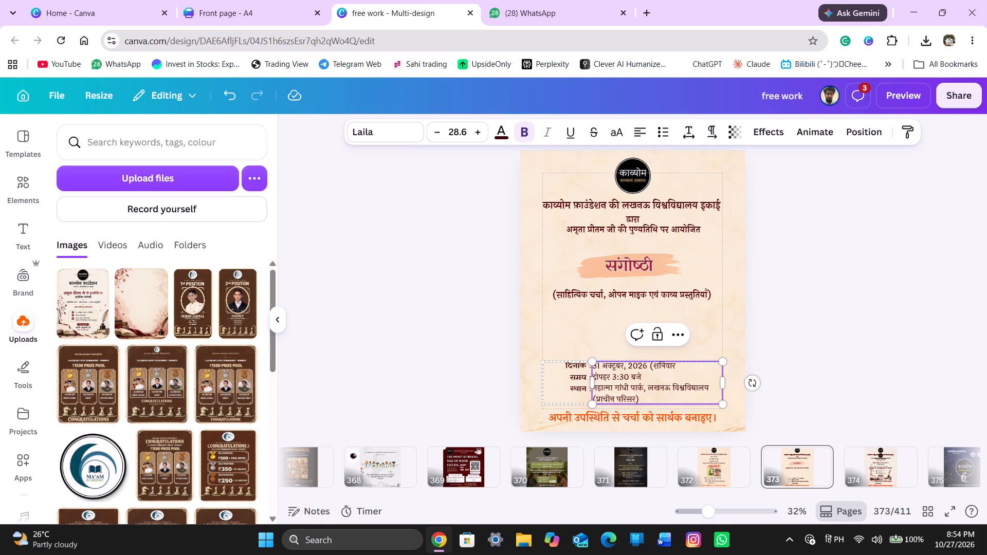
{"action": "left_click", "coordinate": [611, 378]}
{"action": "key", "text": "Right"}
{"action": "key", "text": "BackSpace"}
{"action": "key", "text": "BackSpace"}
{"action": "key", "text": "BackSpace"}
{"action": "key", "text": "BackSpace"}
{"action": "key", "text": "BackSpace"}
{"action": "key", "text": "BackSpace"}
{"action": "key", "text": "Right"}
{"action": "key", "text": "Right"}
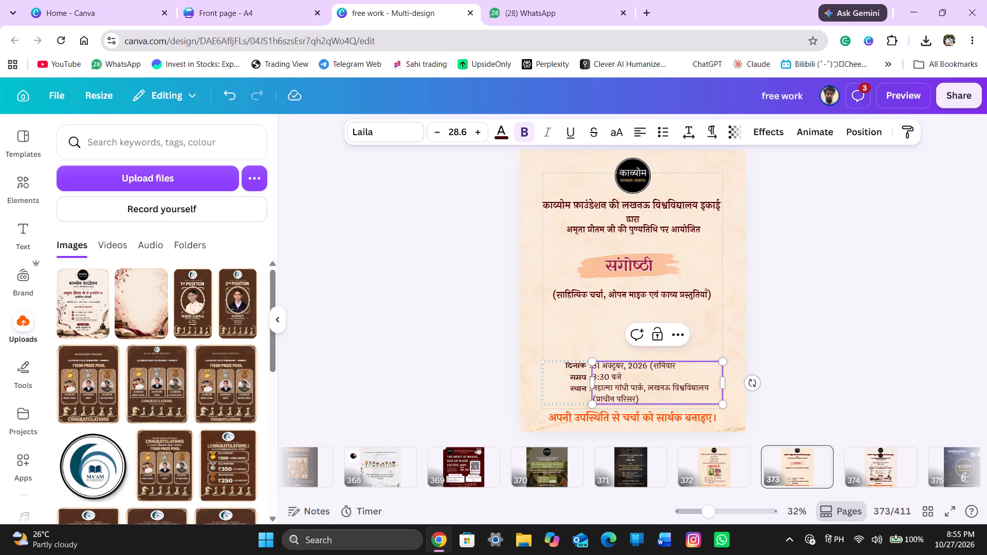
{"action": "key", "text": "Right"}
{"action": "key", "text": "Right"}
{"action": "key", "text": "Right"}
{"action": "key", "text": "Right"}
{"action": "key", "text": "Right"}
{"action": "key", "text": "Right"}
{"action": "key", "text": "Left"}
{"action": "key", "text": "Left"}
{"action": "key", "text": "Left"}
{"action": "key", "text": "Left"}
{"action": "key", "text": "BackSpace"}
{"action": "key", "text": "BackSpace"}
{"action": "type", "text": "00"}
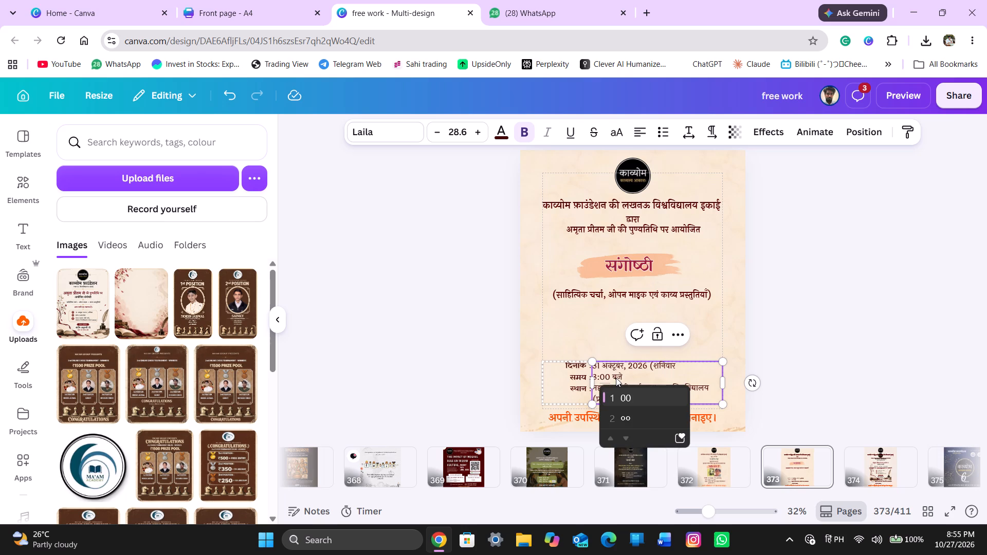
Switch back to the English keyboard layout and replace the bracketed text in the स्थान line with Old Campus.
{"action": "left_click", "coordinate": [843, 537]}
{"action": "left_click", "coordinate": [801, 362]}
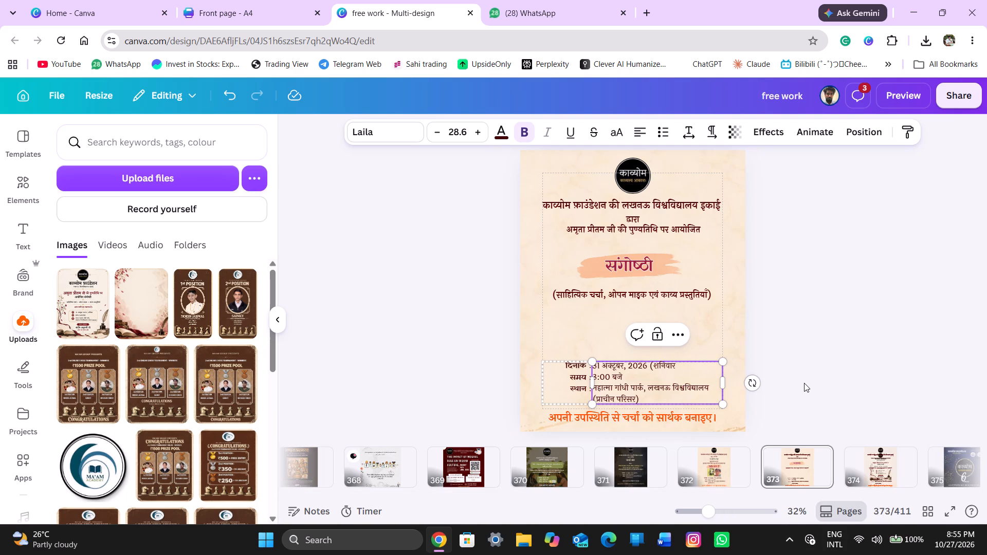
{"action": "left_click", "coordinate": [633, 400]}
{"action": "key", "text": "Right"}
{"action": "key", "text": "BackSpace"}
{"action": "key", "text": "BackSpace"}
{"action": "key", "text": "BackSpace"}
{"action": "key", "text": "BackSpace"}
{"action": "key", "text": "BackSpace"}
{"action": "key", "text": "BackSpace"}
{"action": "key", "text": "BackSpace"}
{"action": "key", "text": "BackSpace"}
{"action": "key", "text": "BackSpace"}
{"action": "key", "text": "BackSpace"}
{"action": "key", "text": "BackSpace"}
{"action": "key", "text": "BackSpace"}
{"action": "key", "text": "BackSpace"}
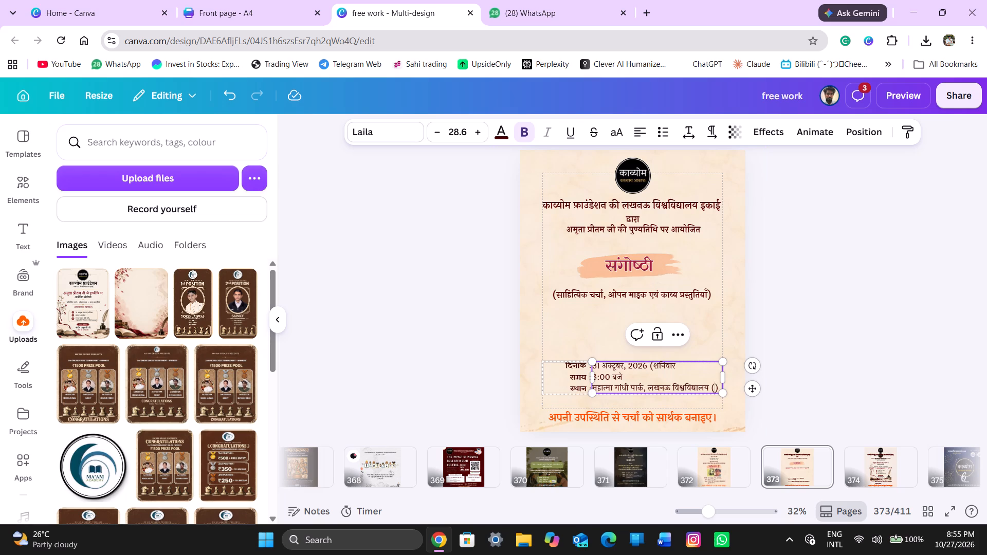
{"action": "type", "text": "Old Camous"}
{"action": "left_click", "coordinate": [637, 399]}
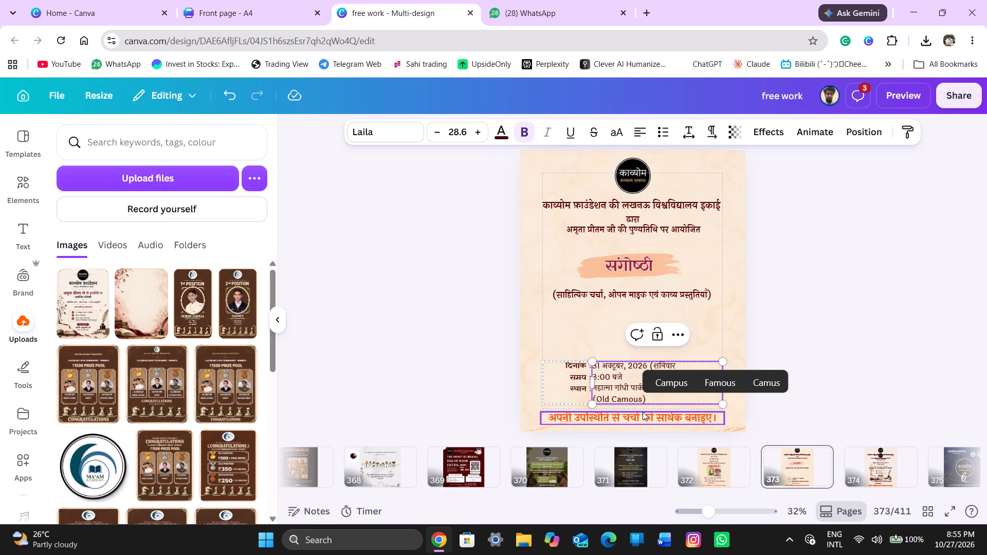
Correct the misspelled last word in the स्थान line's brackets so it reads Campus.
{"action": "key", "text": "BackSpace"}
{"action": "key", "text": "BackSpace"}
{"action": "key", "text": "BackSpace"}
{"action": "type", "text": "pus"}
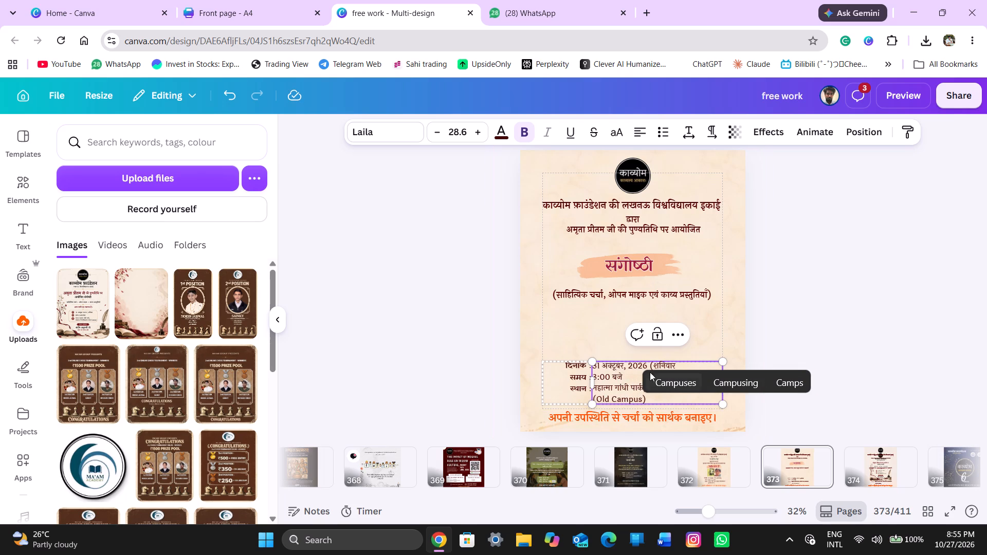
Place the text cursor at the end of the दिनांक line, directly after शनिवार.
{"action": "left_click", "coordinate": [675, 362]}
{"action": "left_click", "coordinate": [678, 362]}
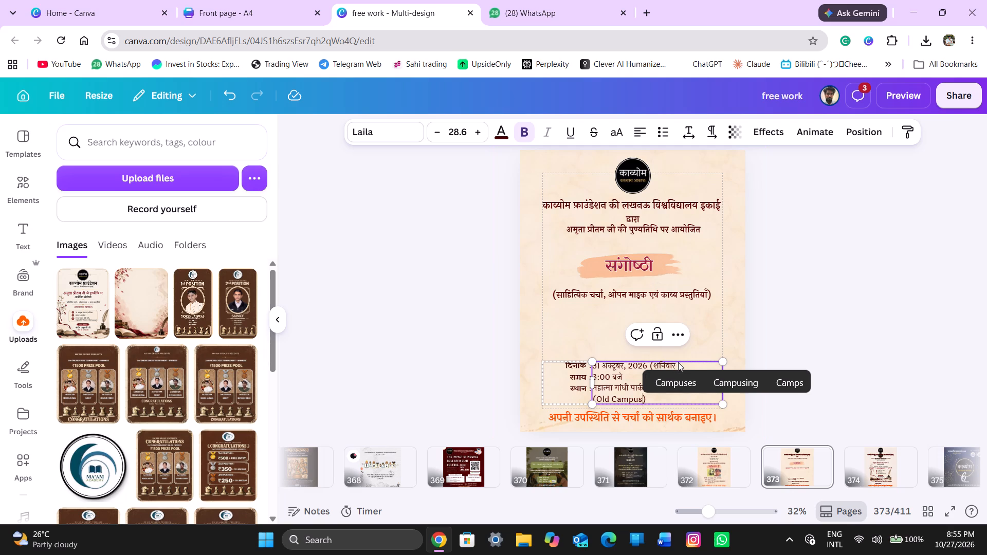
{"action": "left_click", "coordinate": [678, 364]}
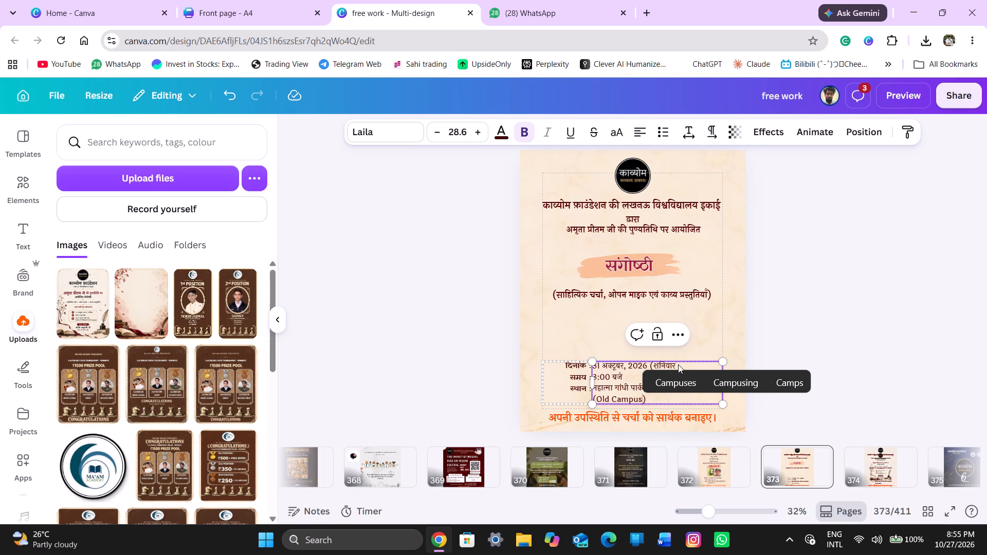
{"action": "left_click", "coordinate": [678, 364]}
{"action": "left_click", "coordinate": [678, 364]}
{"action": "left_click", "coordinate": [632, 365]}
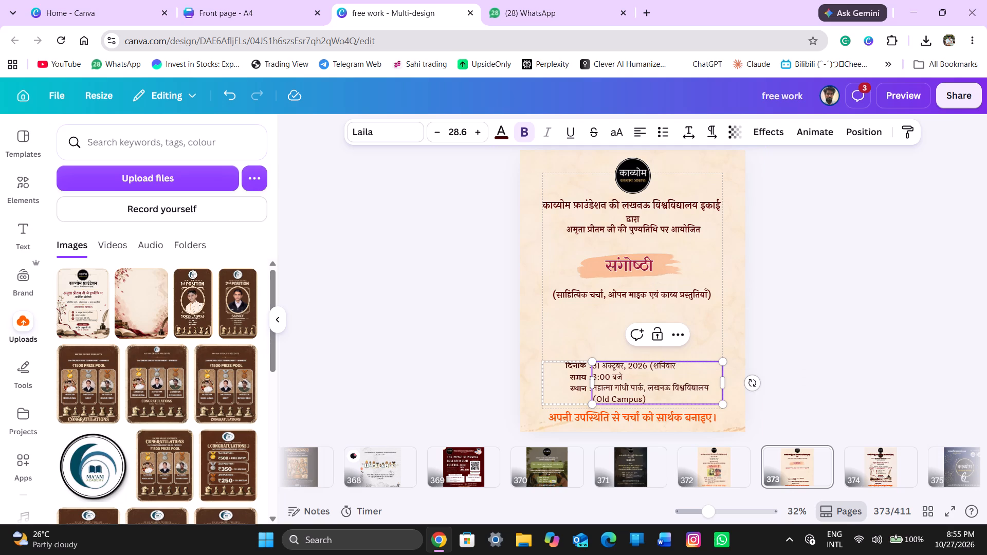
{"action": "left_click", "coordinate": [678, 366]}
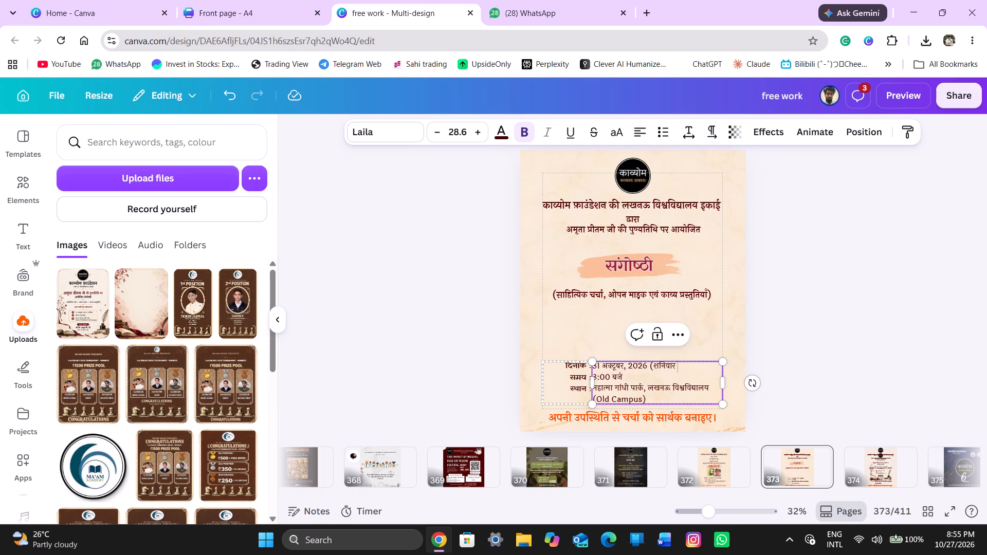
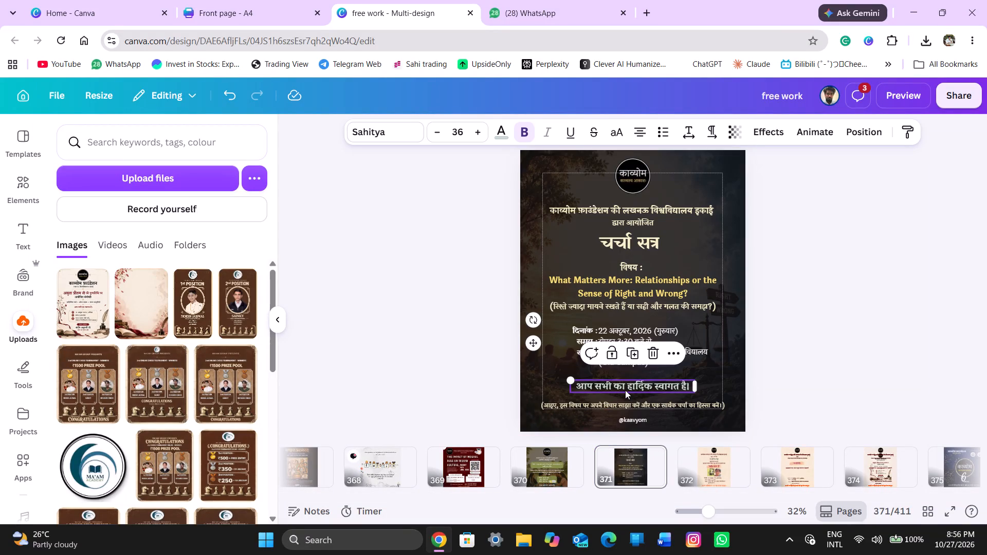
Replace the orange closing line on page 373 with the line आप सभी का हार्दिक स्वागत है। copied from page 371.
{"action": "key", "text": "ctrl+c"}
{"action": "left_click", "coordinate": [782, 458]}
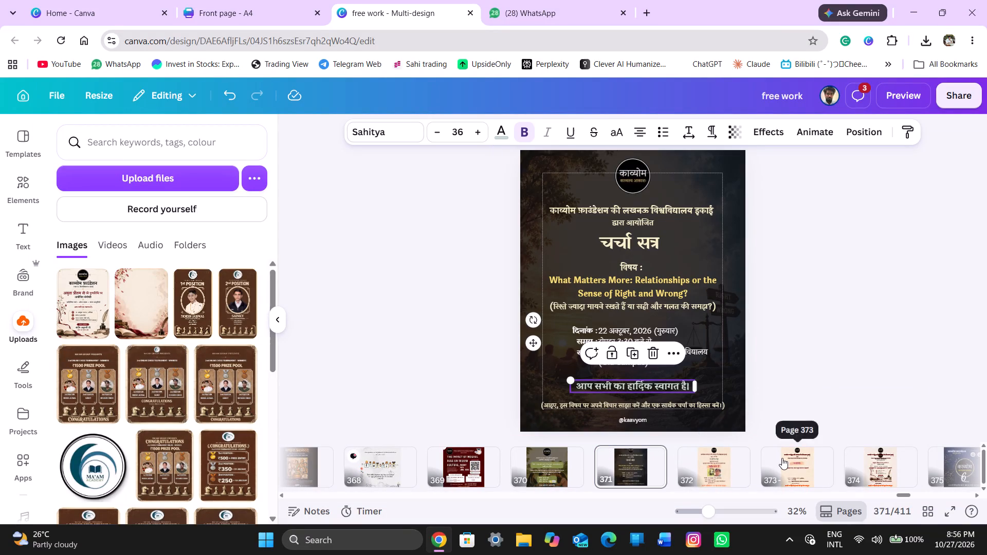
{"action": "key", "text": "ctrl+v"}
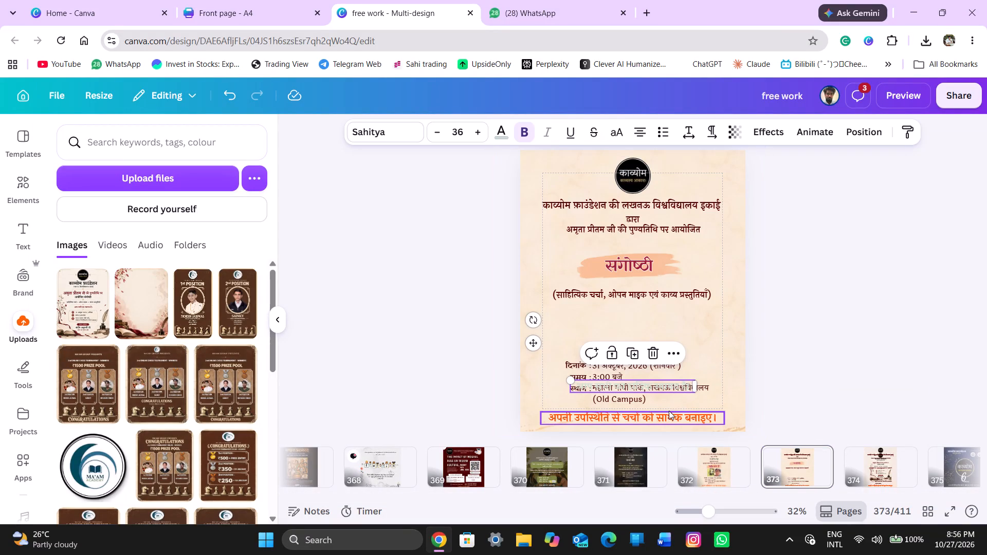
{"action": "left_click", "coordinate": [642, 383]}
{"action": "double_click", "coordinate": [642, 383]}
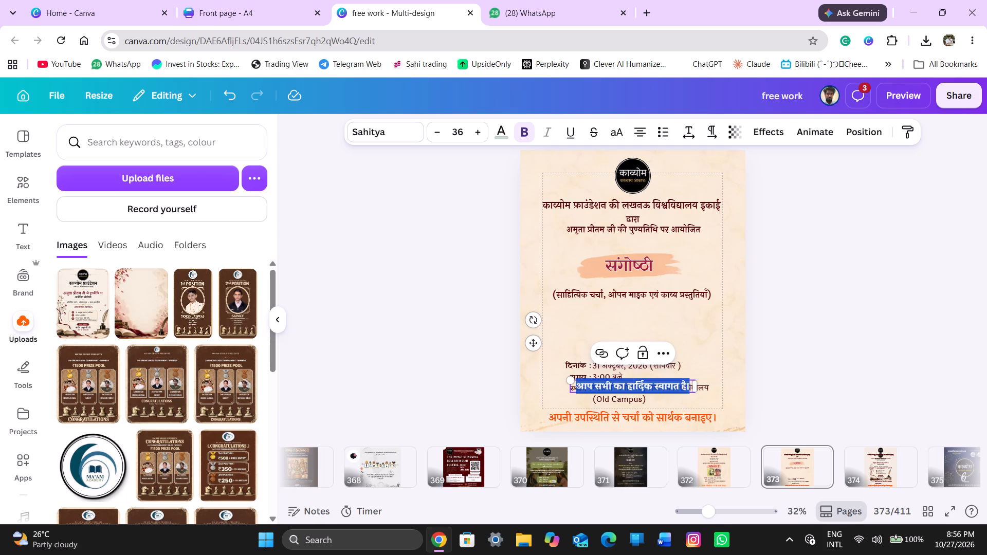
{"action": "key", "text": "ctrl+x"}
{"action": "left_click", "coordinate": [623, 424]}
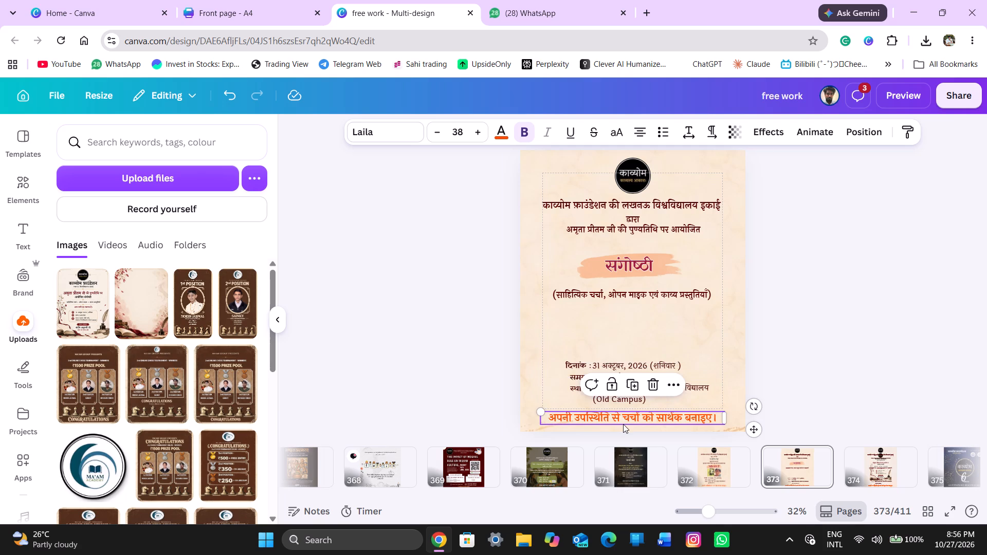
{"action": "left_click", "coordinate": [618, 422]}
{"action": "key", "text": "ctrl+v"}
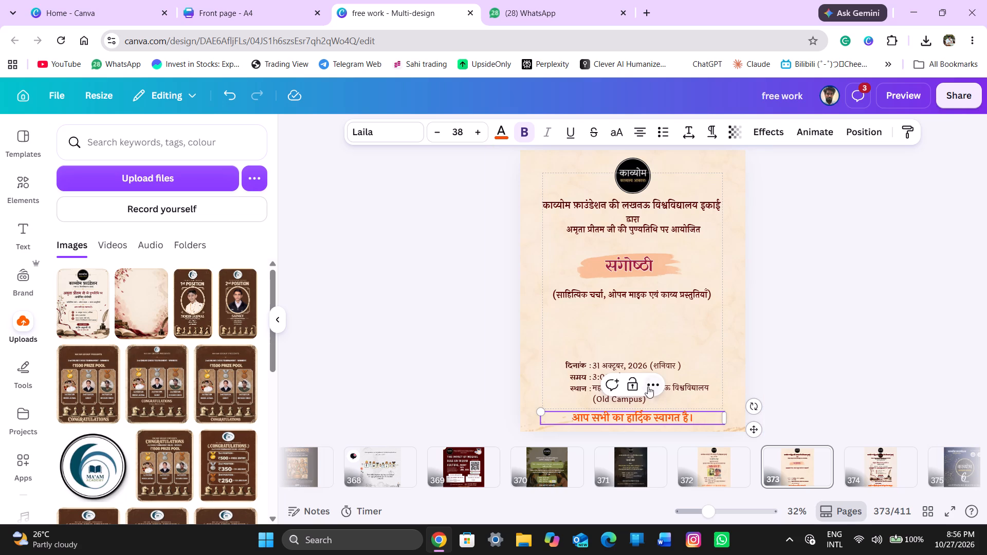
Move the grouped दिनांक, समय and स्थान details up on page 373, just below the bracketed साहित्यिक चर्चा line.
{"action": "left_click", "coordinate": [581, 377]}
{"action": "left_click_drag", "start_coordinate": [581, 377], "coordinate": [582, 344]}
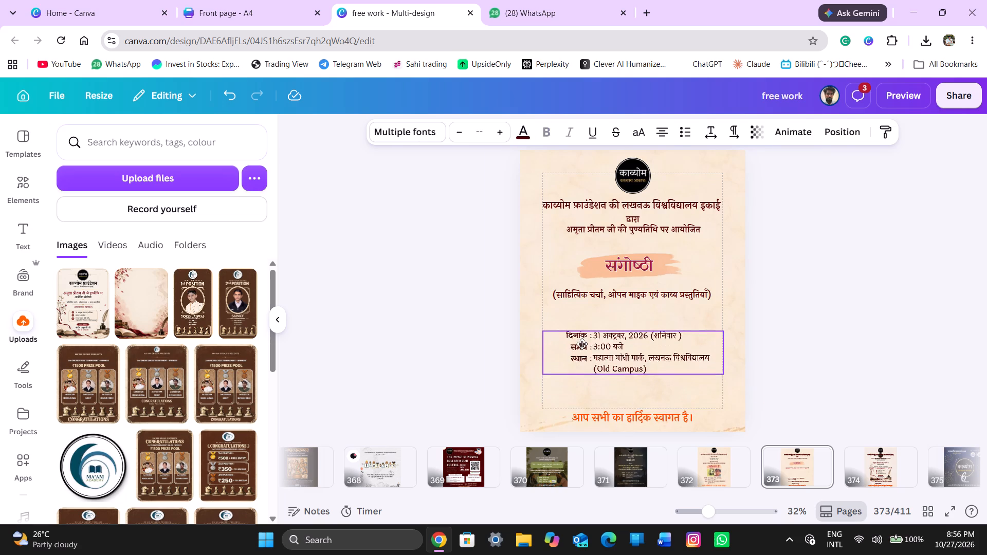
{"action": "left_click_drag", "start_coordinate": [582, 344], "coordinate": [581, 328]}
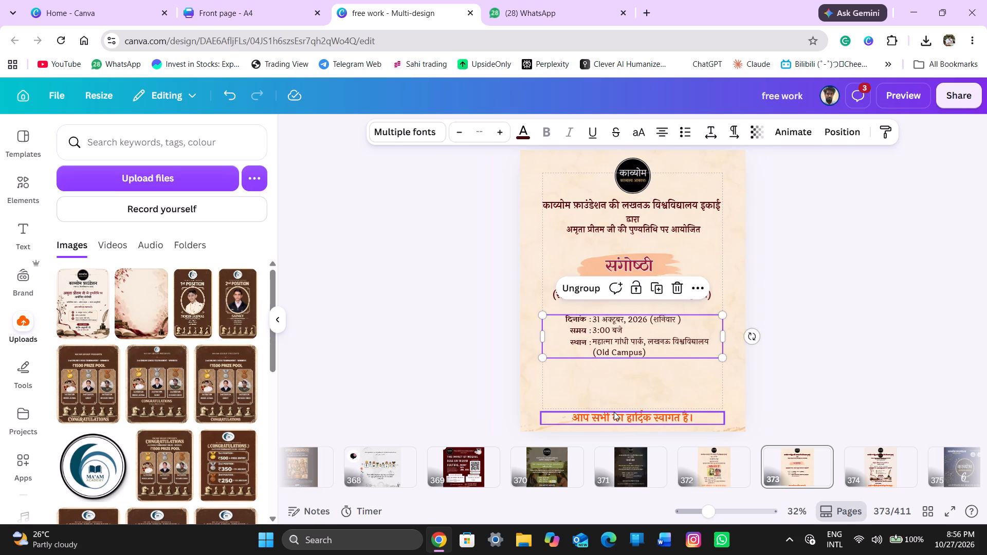
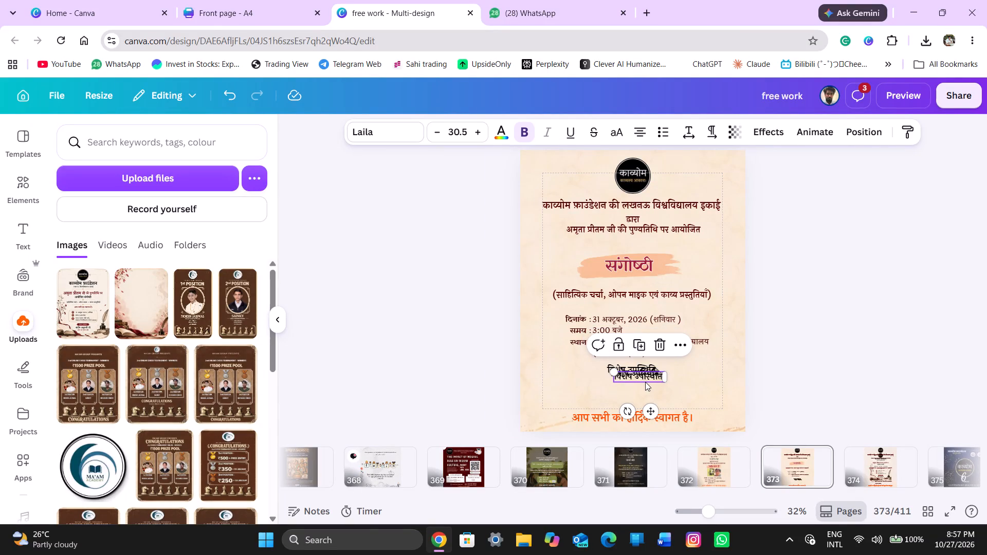
Undo the last change and move the duplicate विशेष उपस्थिति text below the original heading on page 373.
{"action": "key", "text": "ctrl+z"}
{"action": "left_click", "coordinate": [640, 375]}
{"action": "left_click_drag", "start_coordinate": [640, 375], "coordinate": [635, 387]}
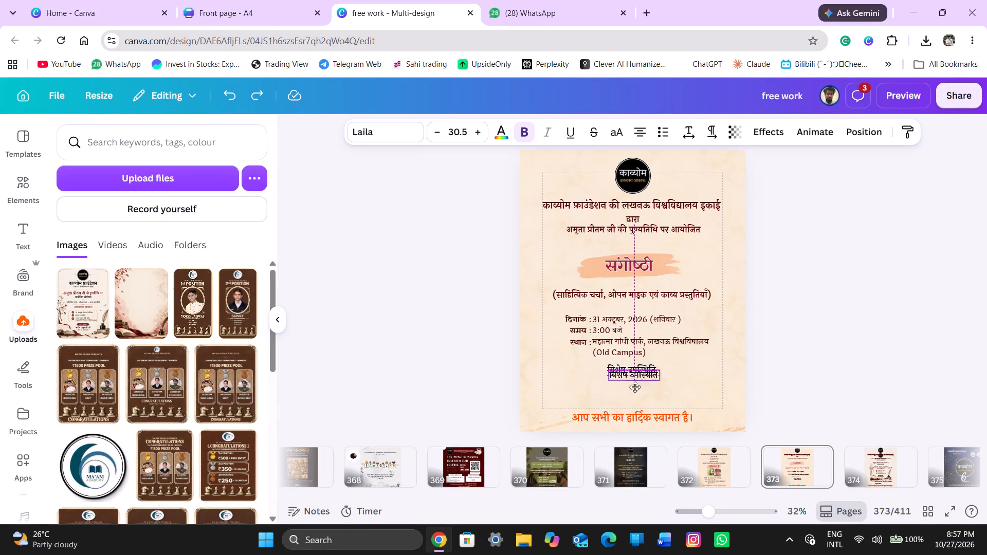
{"action": "left_click_drag", "start_coordinate": [635, 387], "coordinate": [634, 391]}
Replace the duplicate's wording with the copied special-guest name and हास्य , व्यंग्य कवि description, and place it directly under the विशेष उपस्थिति heading.
{"action": "left_click", "coordinate": [634, 391]}
{"action": "key", "text": "ctrl+v"}
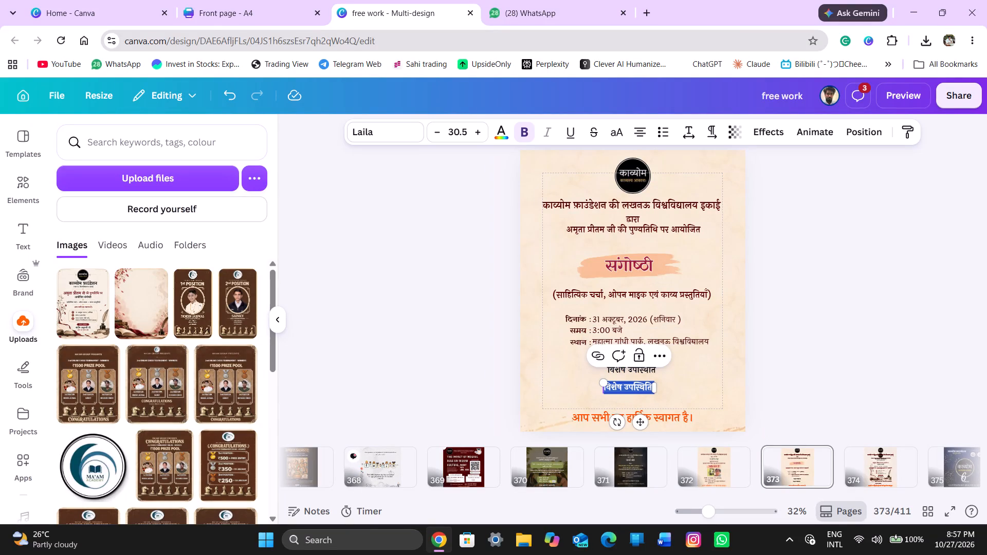
{"action": "left_click", "coordinate": [862, 372]}
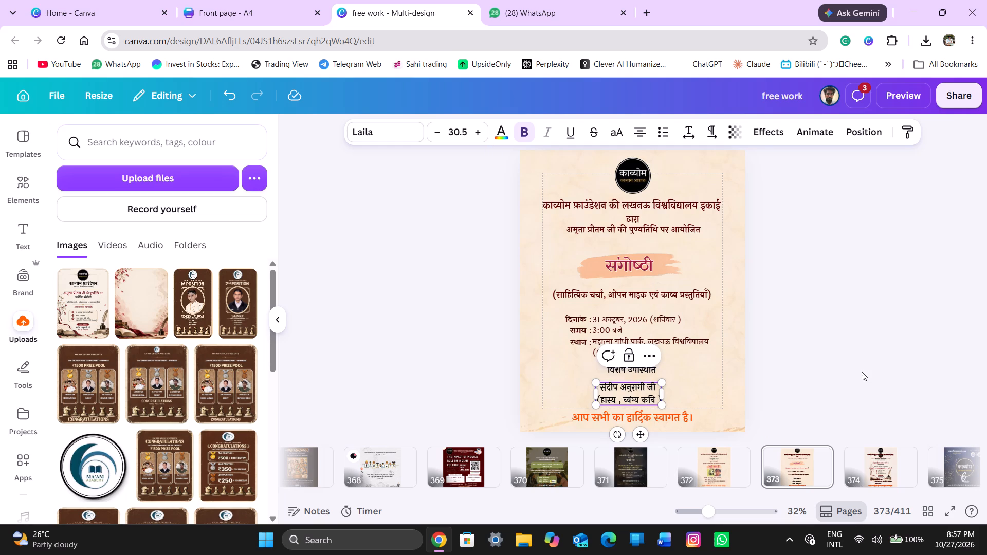
{"action": "left_click", "coordinate": [651, 399]}
{"action": "left_click_drag", "start_coordinate": [651, 399], "coordinate": [654, 392]}
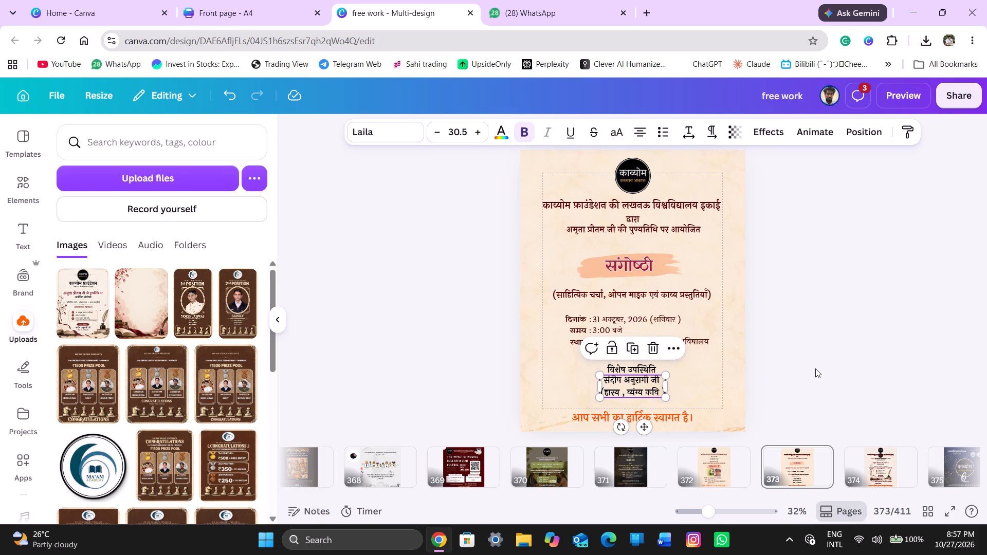
Delete the layered background images and the cream background colour from page 373.
{"action": "left_click", "coordinate": [818, 368]}
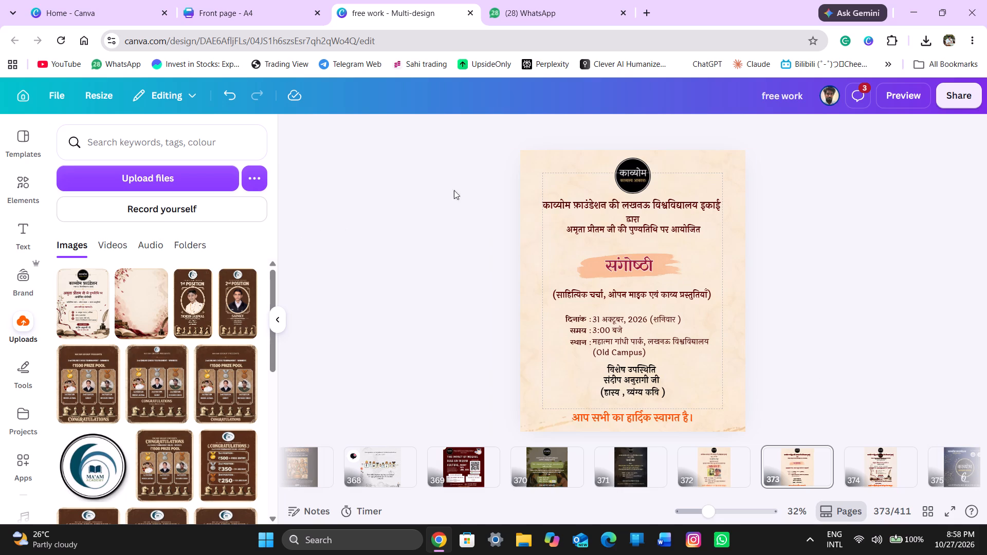
{"action": "left_click", "coordinate": [558, 157]}
{"action": "key", "text": "Delete"}
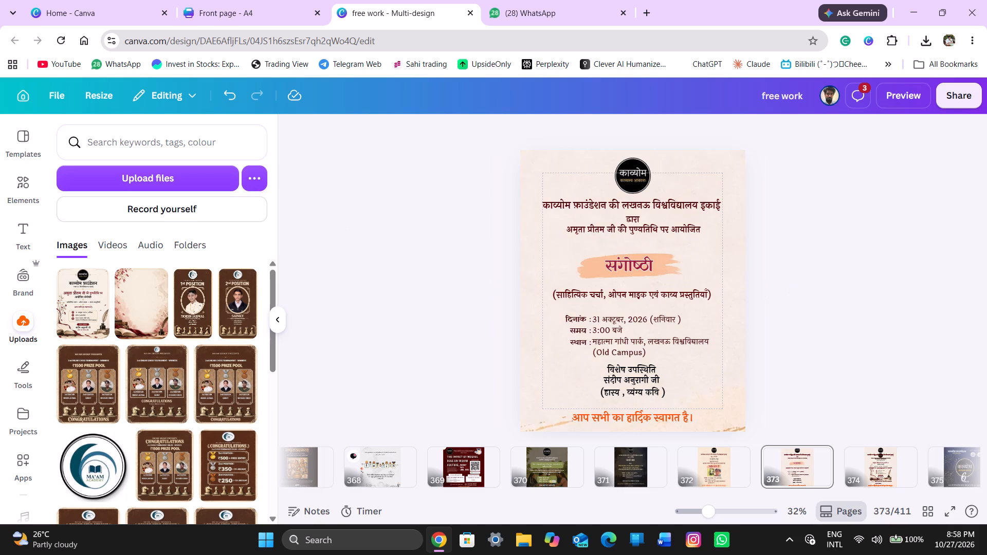
{"action": "left_click", "coordinate": [577, 179]}
{"action": "key", "text": "Delete"}
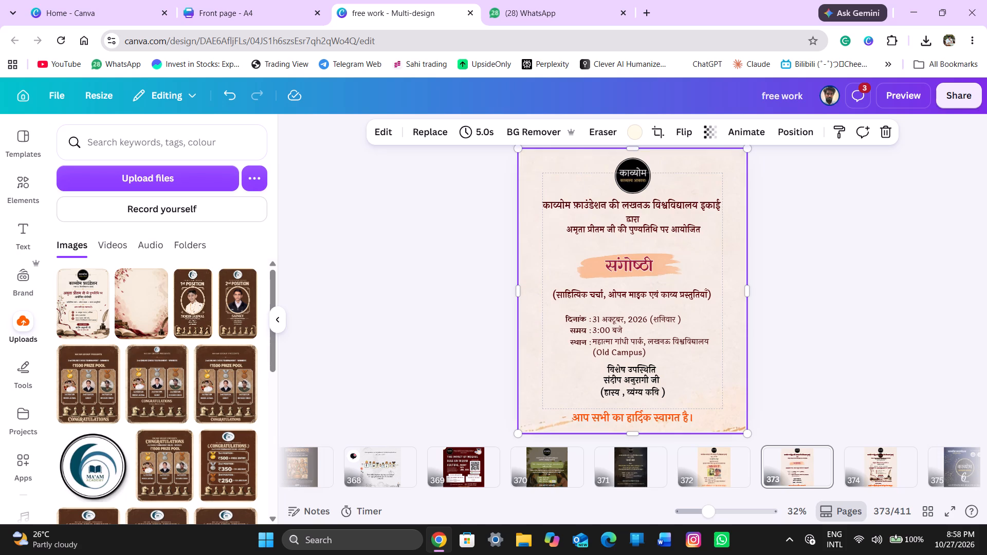
{"action": "left_click", "coordinate": [546, 191]}
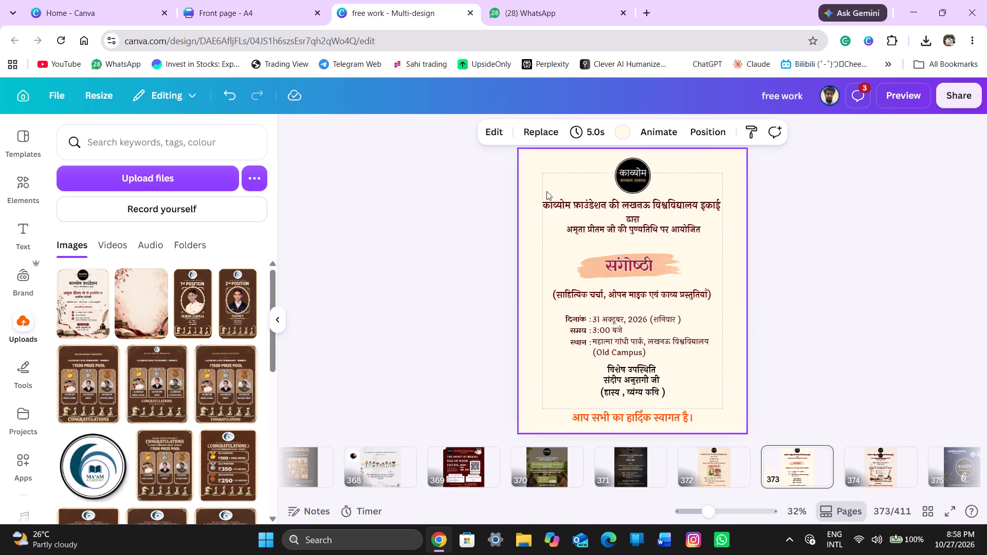
{"action": "key", "text": "Delete"}
{"action": "left_click", "coordinate": [548, 168]}
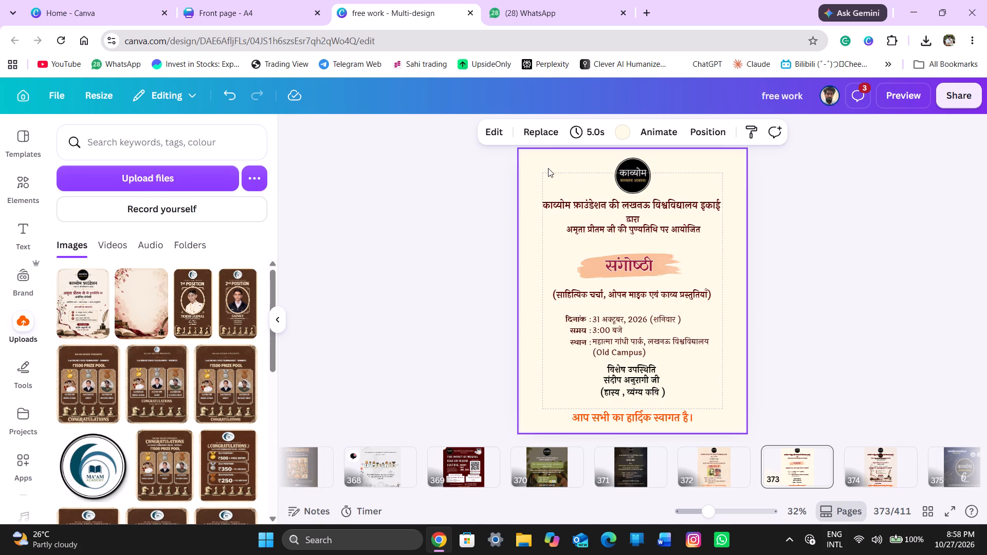
{"action": "left_click", "coordinate": [548, 168]}
{"action": "key", "text": "Delete"}
{"action": "key", "text": "Delete"}
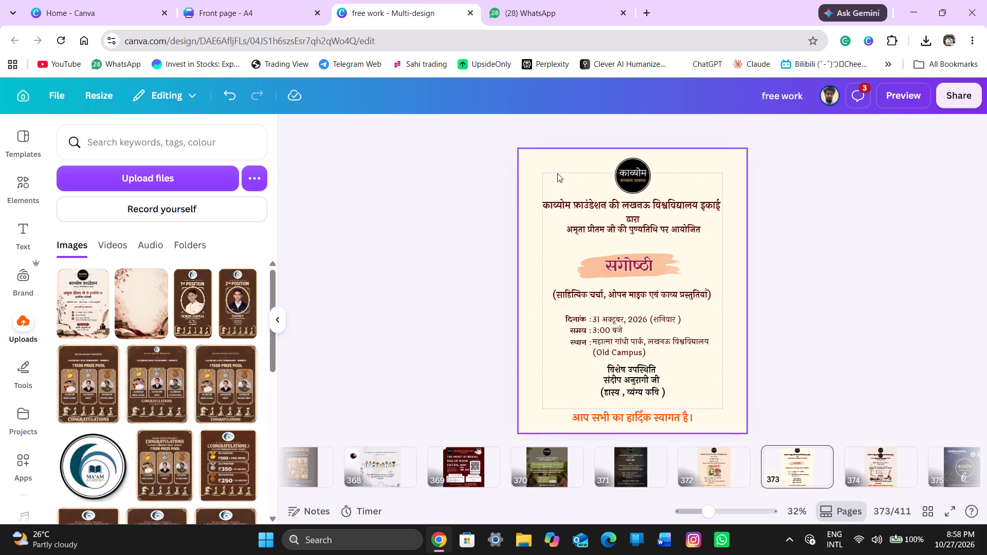
{"action": "left_click", "coordinate": [556, 169]}
{"action": "key", "text": "BackSpace"}
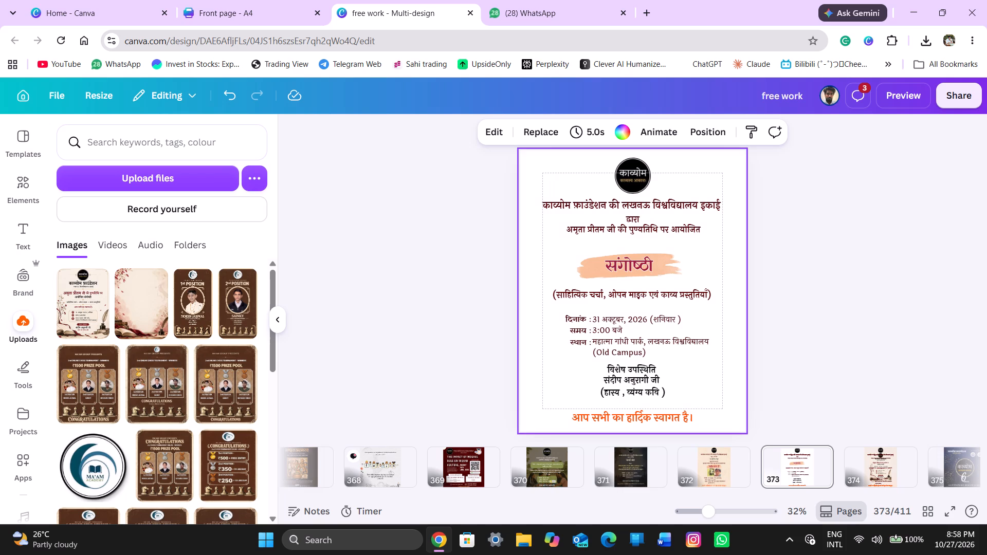
Add the uploaded floral image with open book and inkpot to page 373 and set it as the background.
{"action": "left_click", "coordinate": [130, 313]}
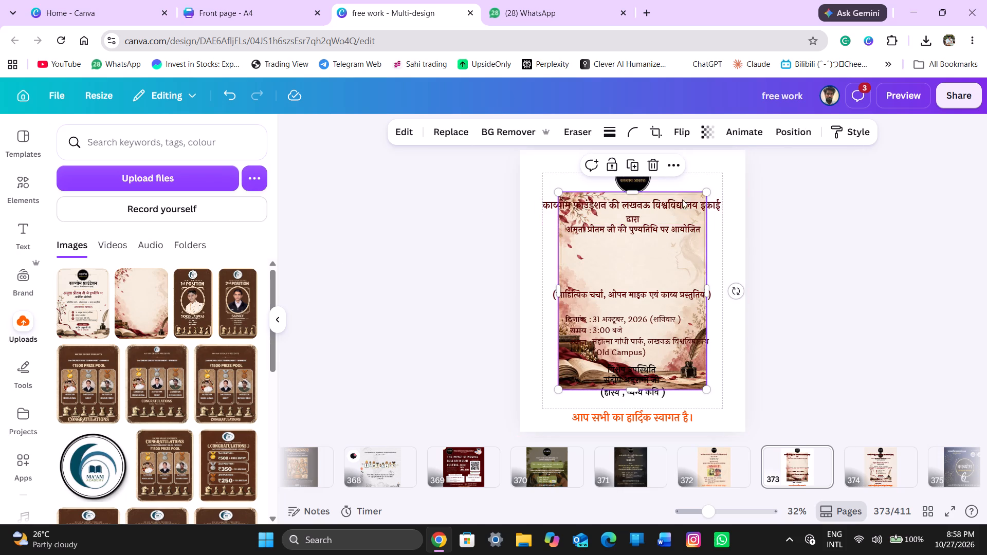
{"action": "left_click", "coordinate": [677, 168]}
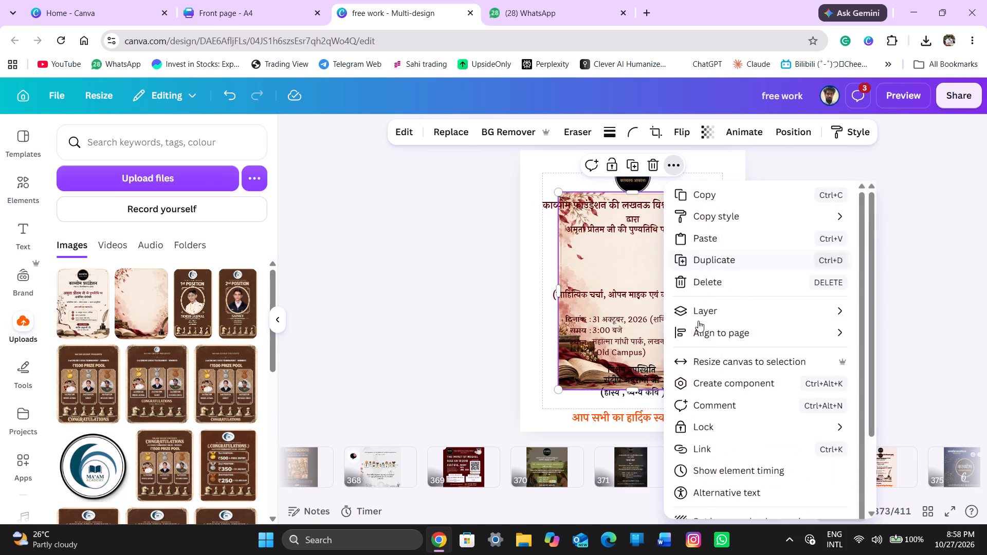
{"action": "scroll", "coordinate": [700, 459], "scroll_direction": "down", "scroll_amount": 2}
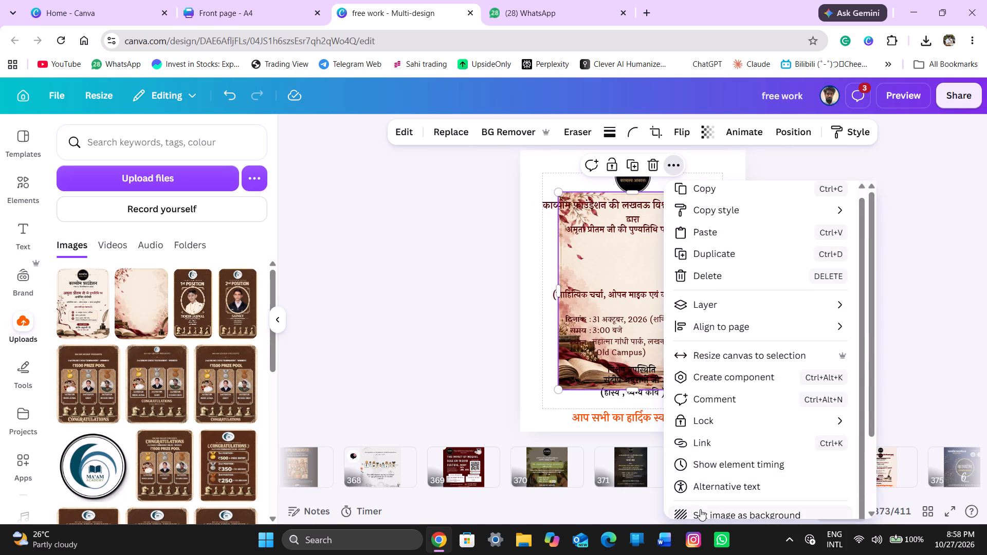
{"action": "left_click", "coordinate": [700, 509]}
{"action": "left_click", "coordinate": [844, 254]}
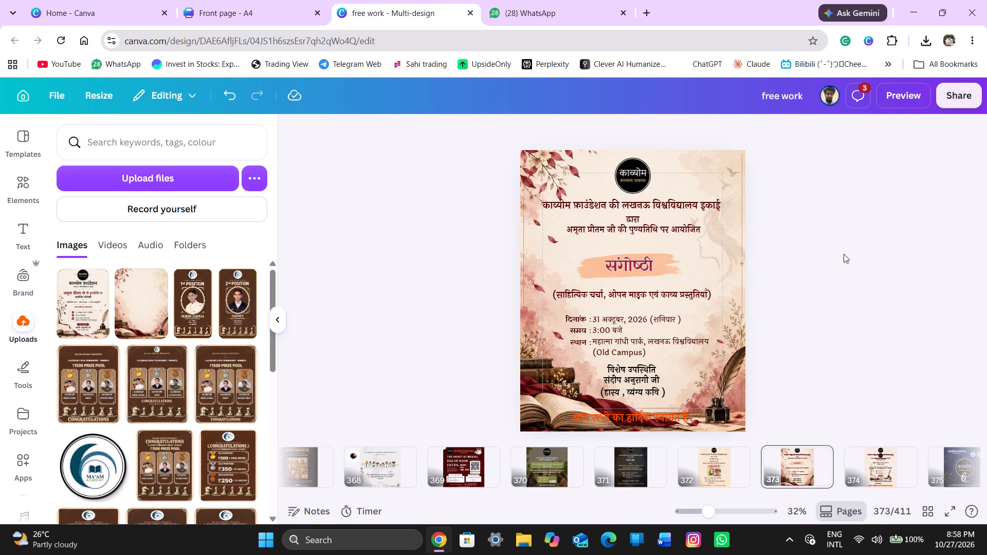
Crop the page 373 background by enlarging and repositioning the image so its mostly plain cream area fills the page behind the text.
{"action": "left_click", "coordinate": [710, 166]}
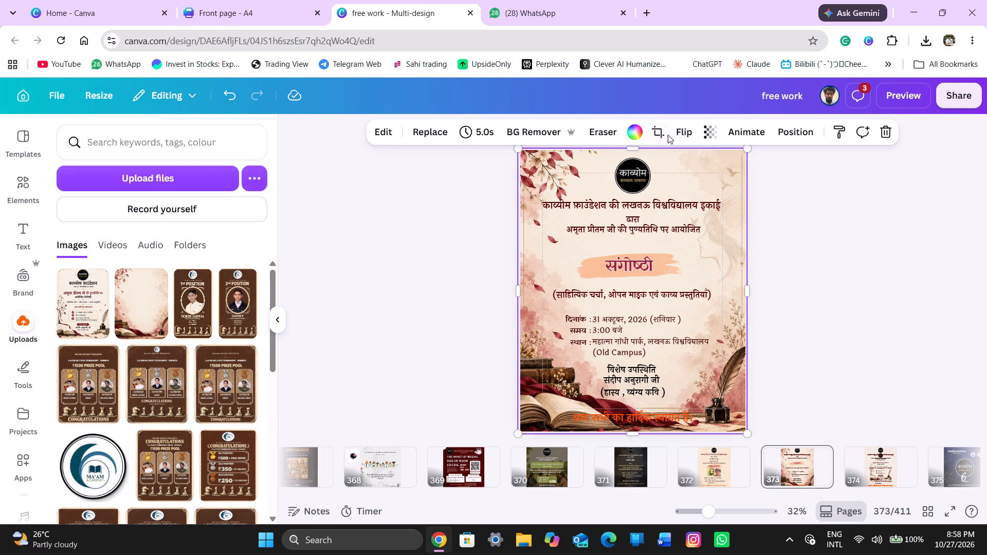
{"action": "left_click", "coordinate": [661, 132]}
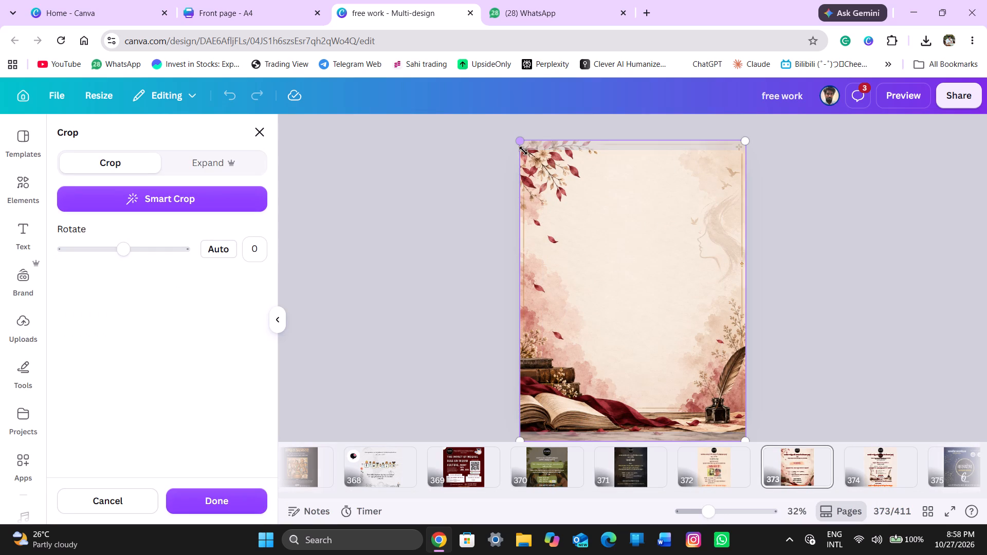
{"action": "left_click_drag", "start_coordinate": [524, 145], "coordinate": [435, 136]}
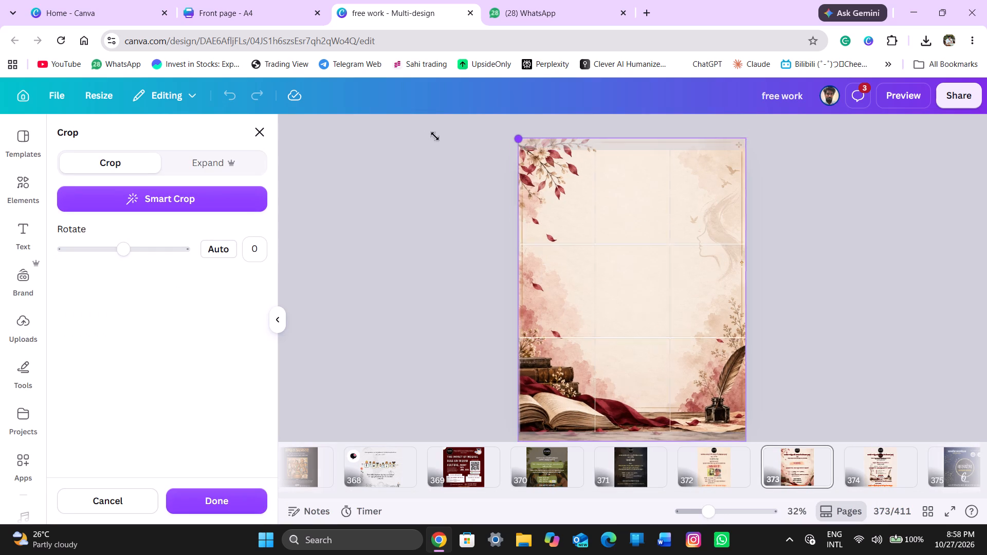
{"action": "left_click_drag", "start_coordinate": [435, 136], "coordinate": [393, 136]}
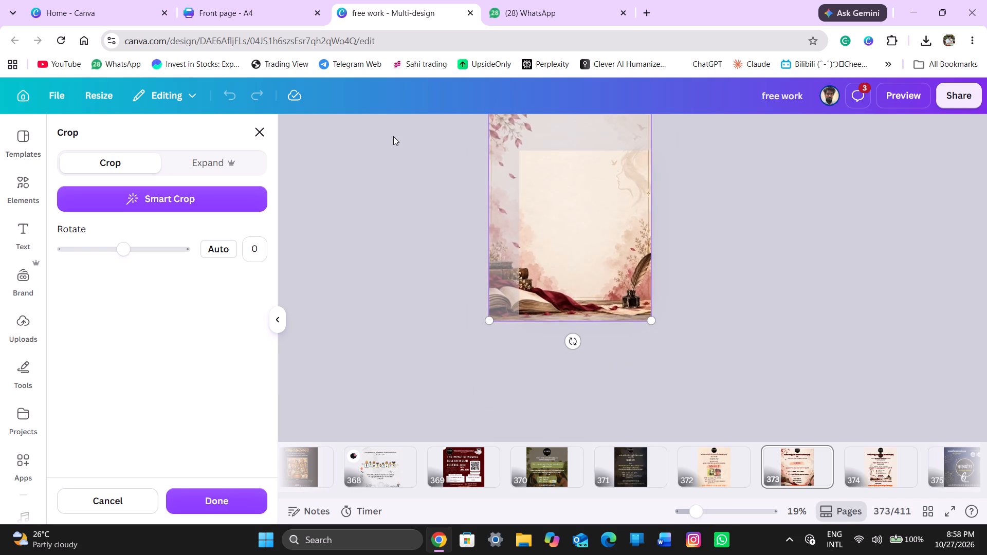
{"action": "left_click_drag", "start_coordinate": [489, 319], "coordinate": [431, 402]}
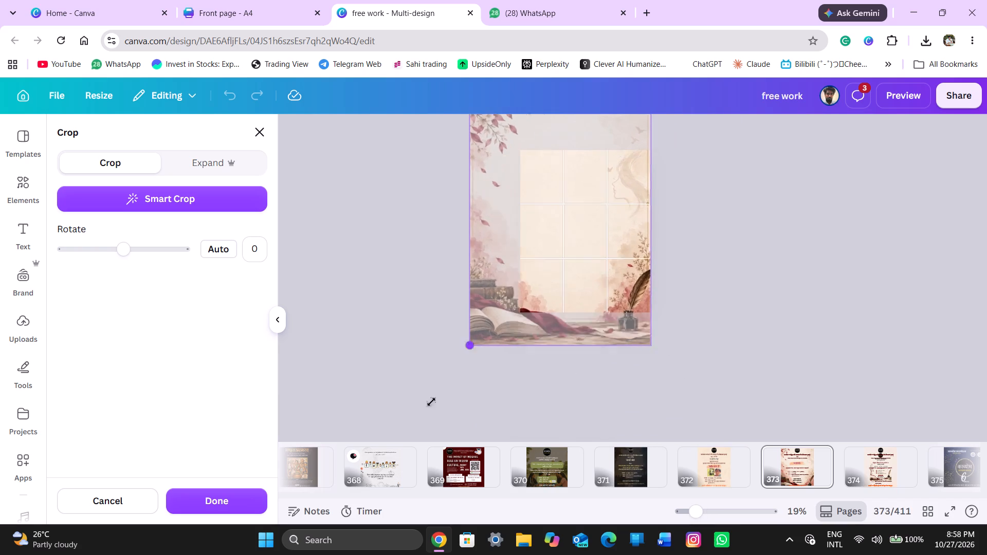
{"action": "left_click_drag", "start_coordinate": [431, 402], "coordinate": [388, 466]}
{"action": "left_click_drag", "start_coordinate": [474, 308], "coordinate": [534, 296]}
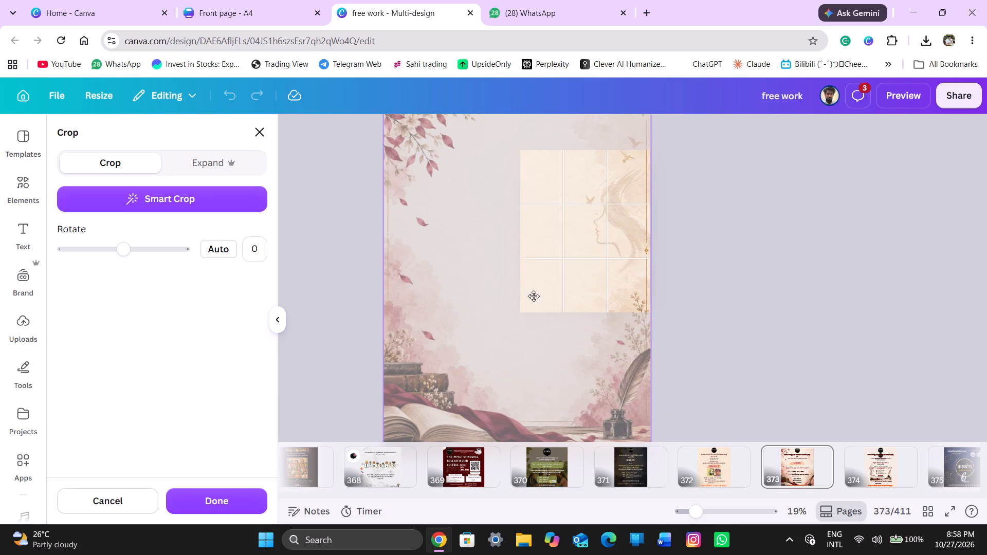
{"action": "left_click_drag", "start_coordinate": [534, 296], "coordinate": [566, 292]}
{"action": "left_click", "coordinate": [844, 256]}
{"action": "left_click", "coordinate": [828, 265]}
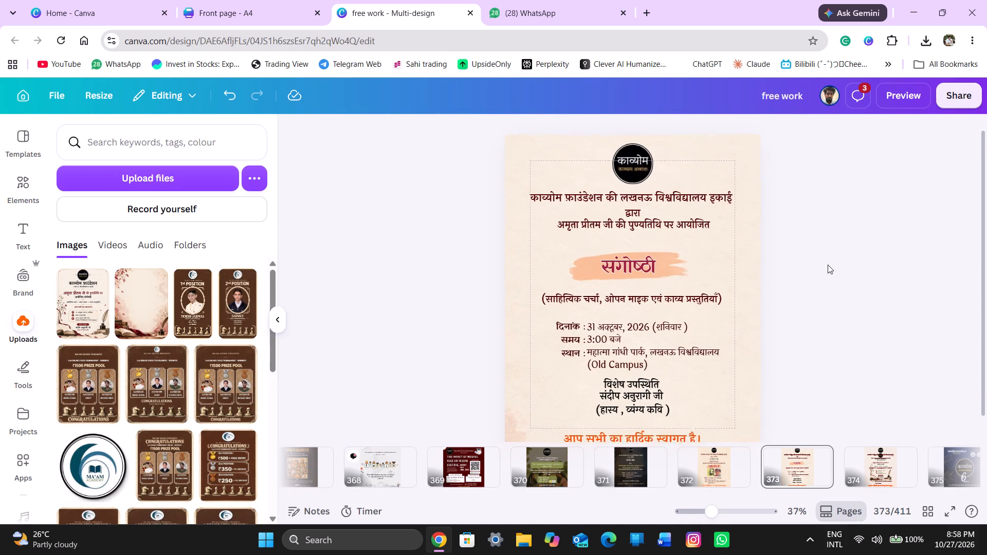
{"action": "scroll", "coordinate": [828, 265], "scroll_direction": "down", "scroll_amount": 1}
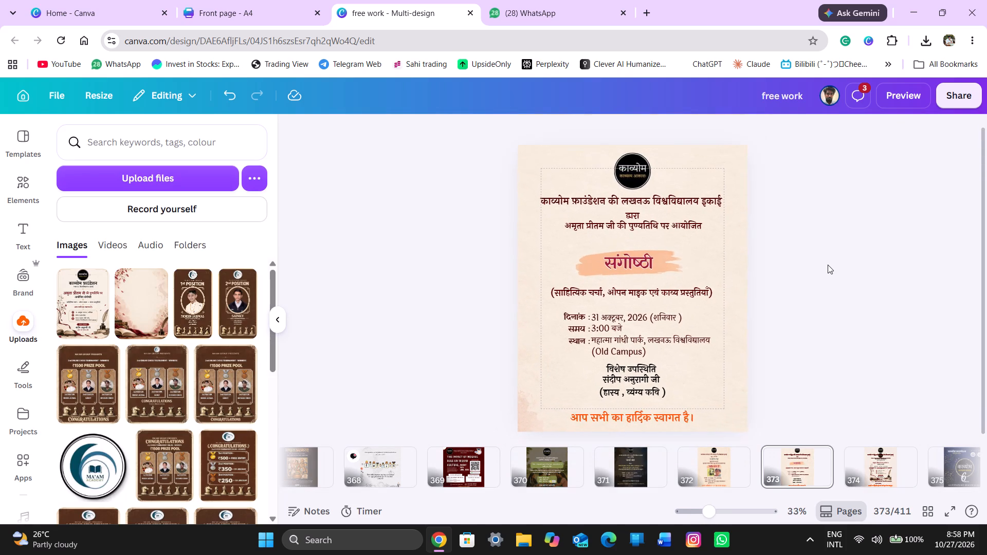
{"action": "scroll", "coordinate": [828, 265], "scroll_direction": "down", "scroll_amount": 1}
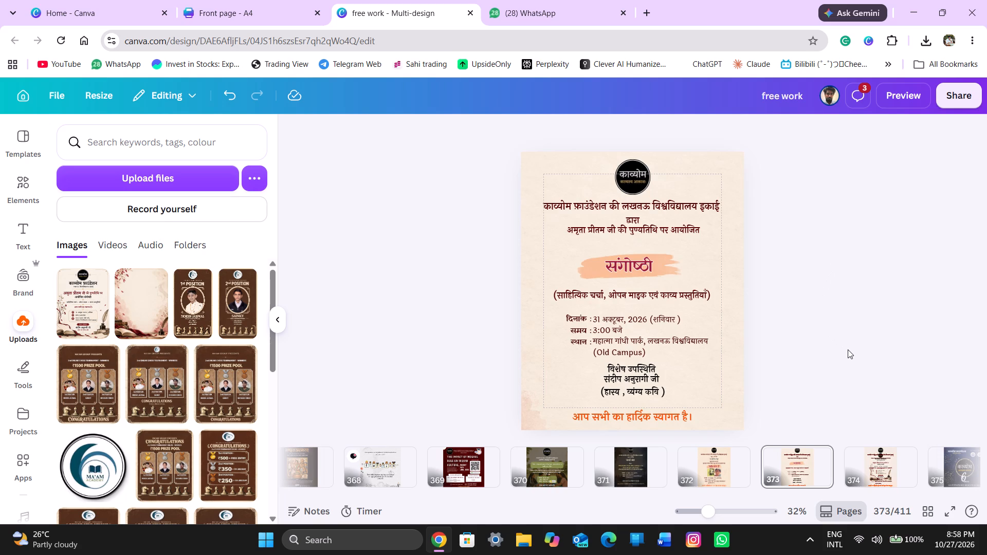
Copy the boxed date, time and venue details element on page 374.
{"action": "left_click", "coordinate": [876, 470]}
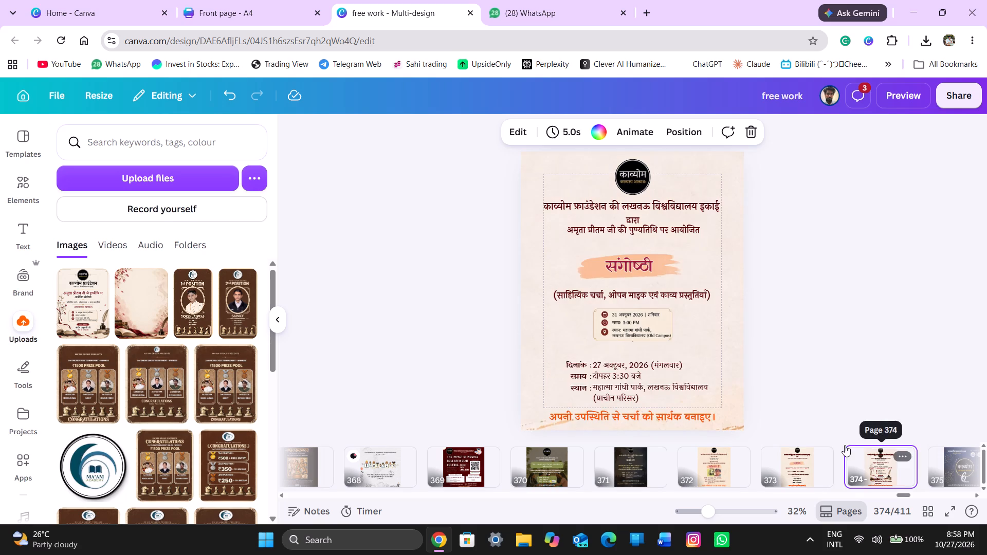
{"action": "left_click", "coordinate": [628, 336]}
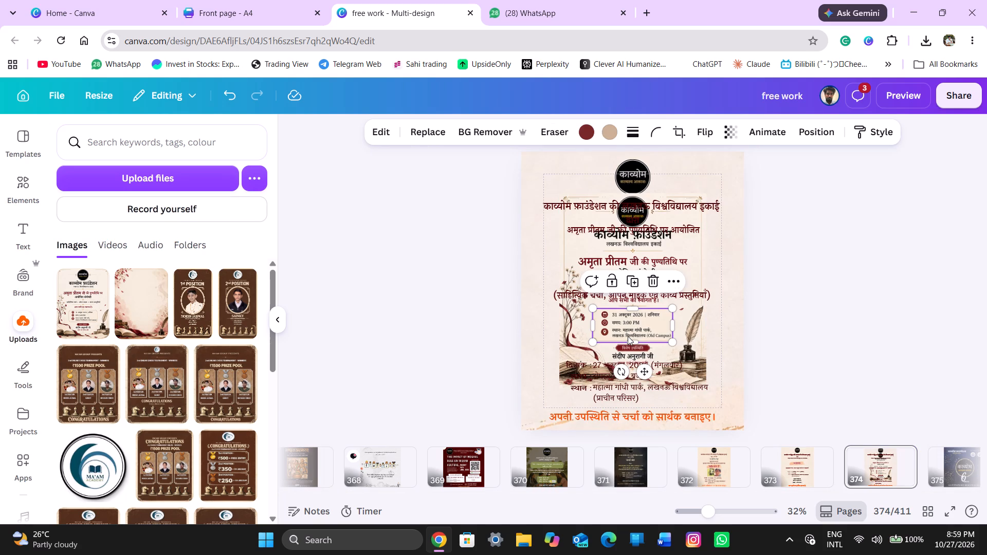
{"action": "key", "text": "ctrl+c"}
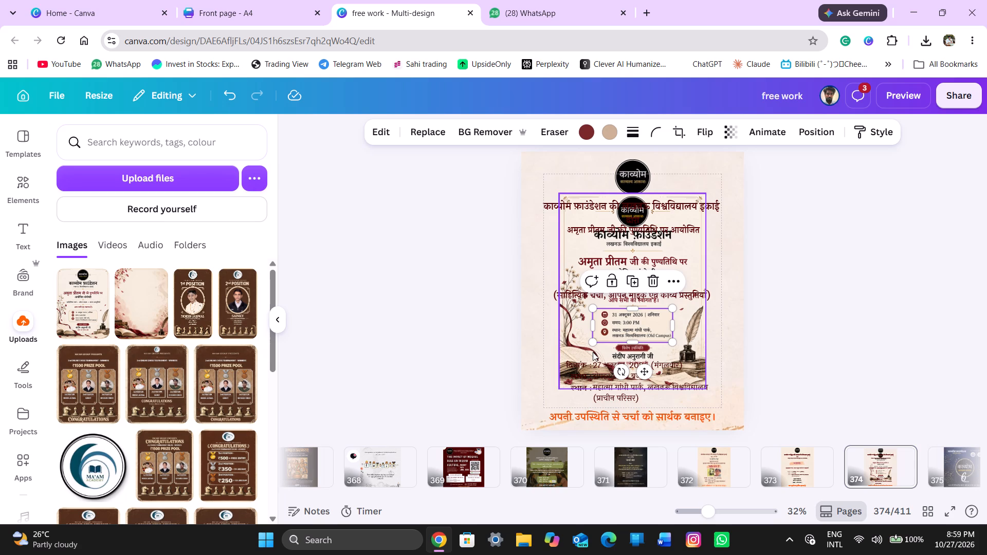
{"action": "left_click", "coordinate": [826, 373]}
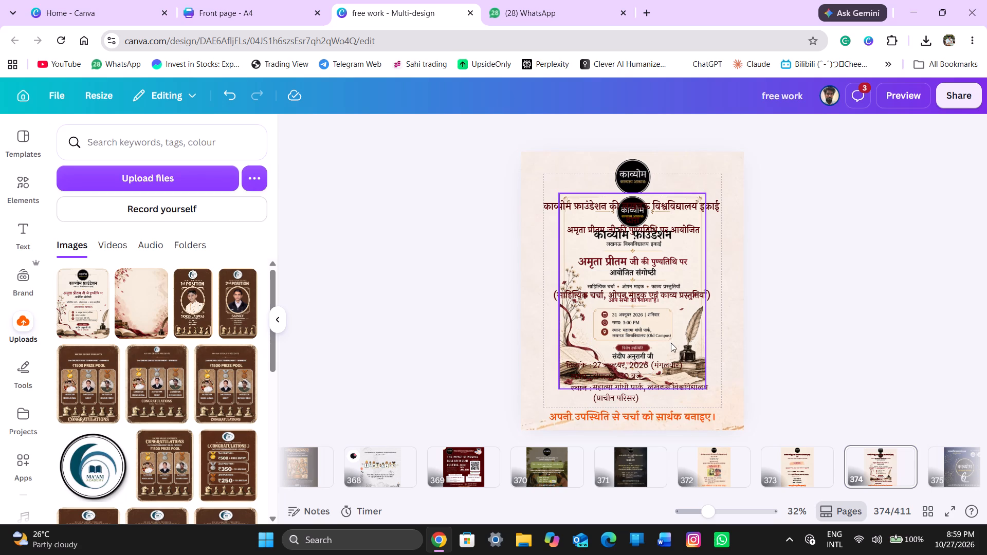
Extract the maroon विशेष उपस्थिति label from the poster image on page 374 with Magic Grab, using a brushed area selection.
{"action": "left_click", "coordinate": [681, 337]}
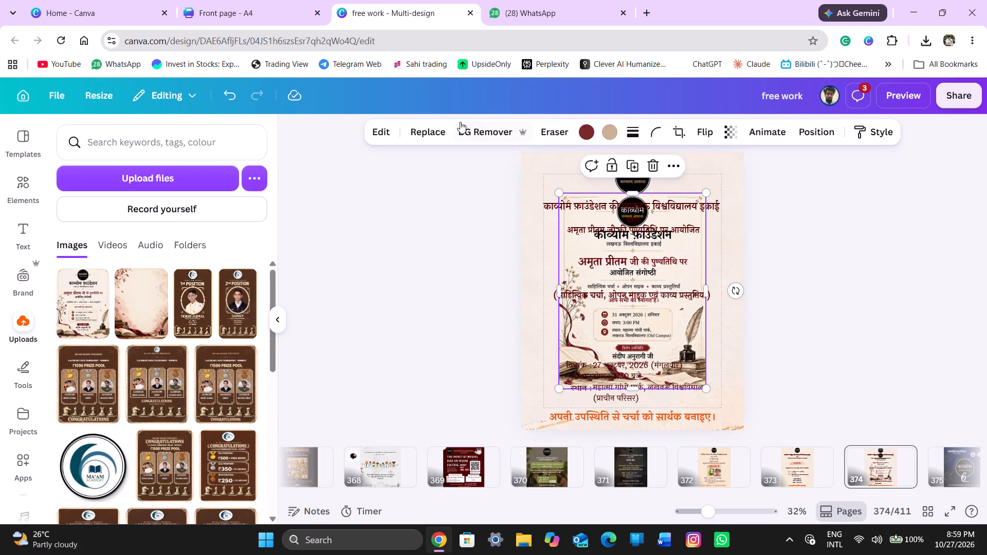
{"action": "left_click", "coordinate": [373, 132]}
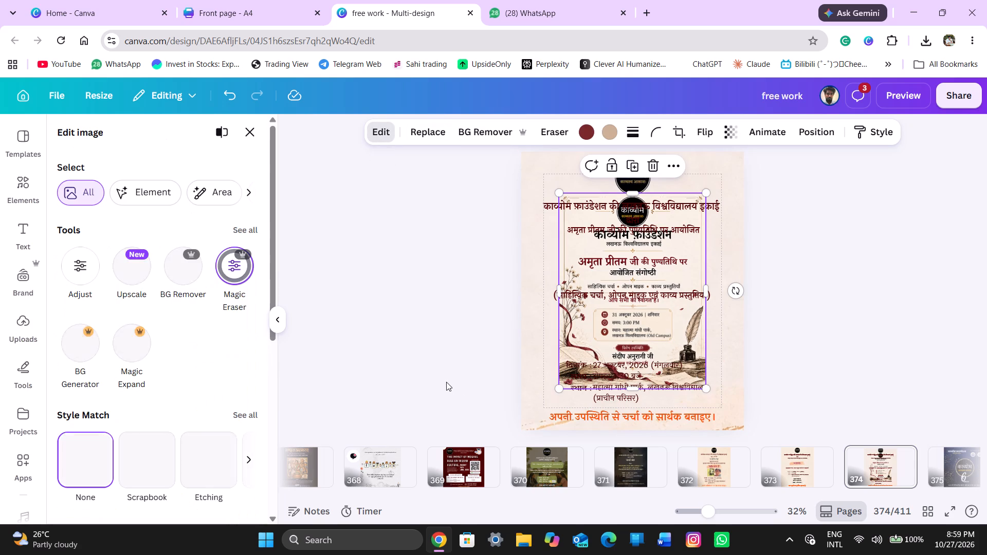
{"action": "left_click", "coordinate": [236, 234]}
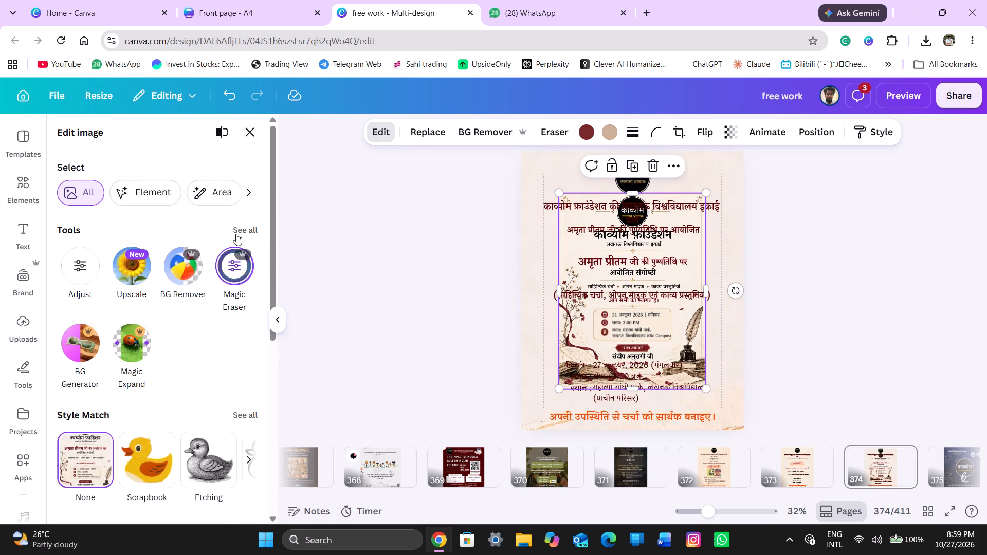
{"action": "scroll", "coordinate": [201, 366], "scroll_direction": "down", "scroll_amount": 6}
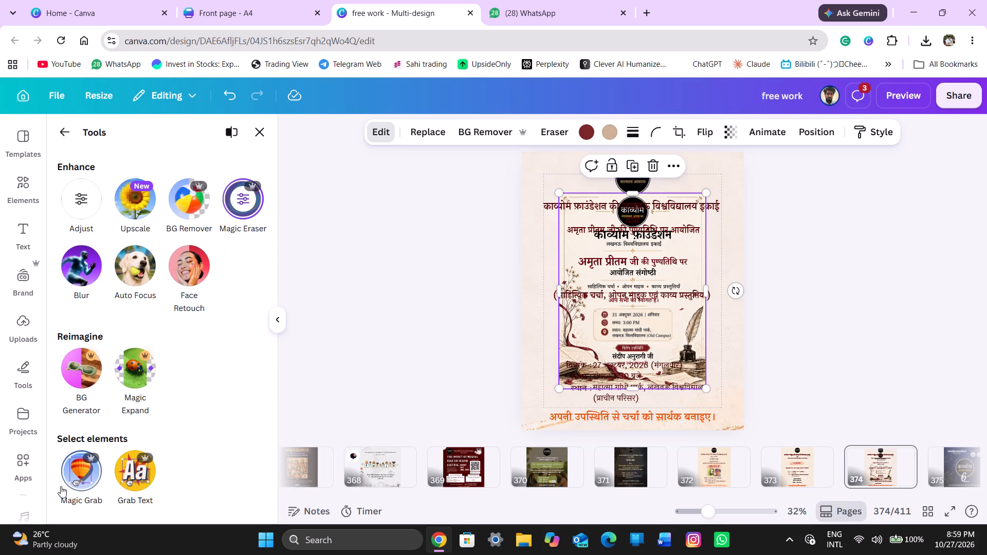
{"action": "left_click", "coordinate": [61, 486]}
{"action": "left_click", "coordinate": [61, 486]}
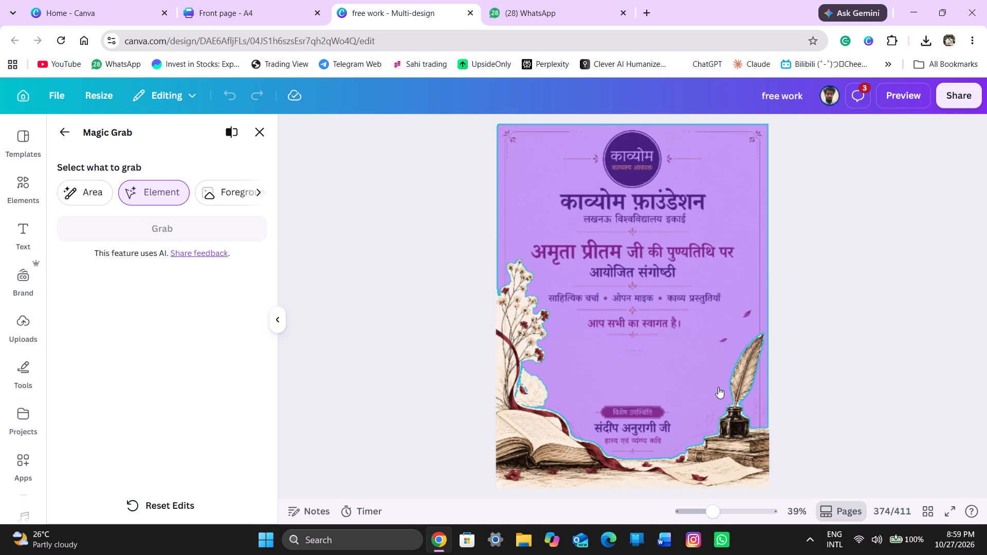
{"action": "left_click", "coordinate": [626, 415]}
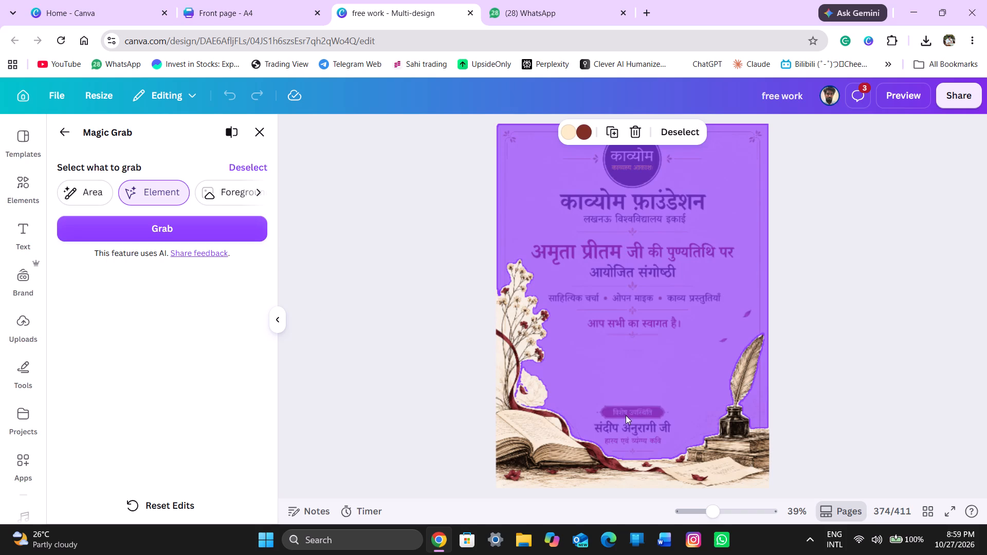
{"action": "left_click", "coordinate": [626, 415]}
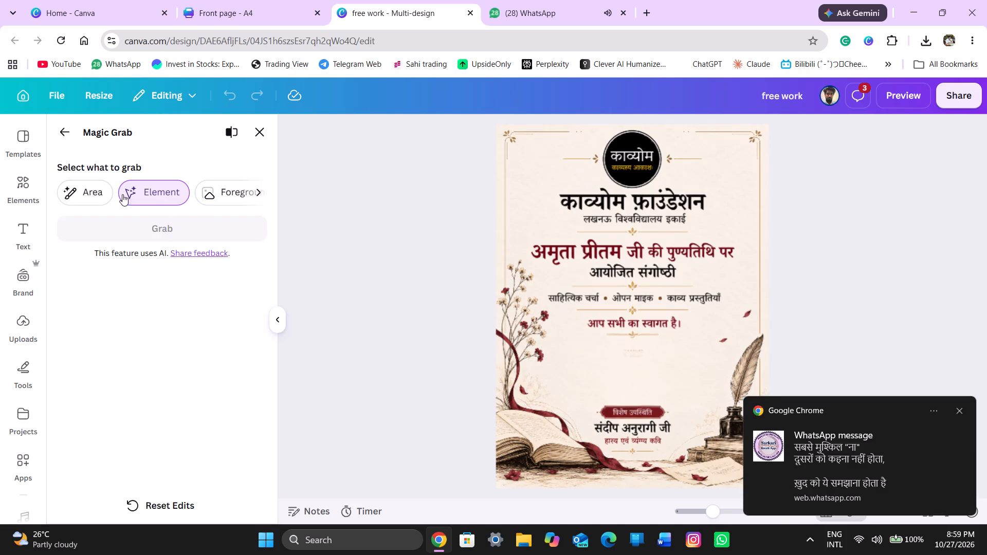
{"action": "left_click", "coordinate": [98, 193]}
{"action": "left_click", "coordinate": [151, 198]}
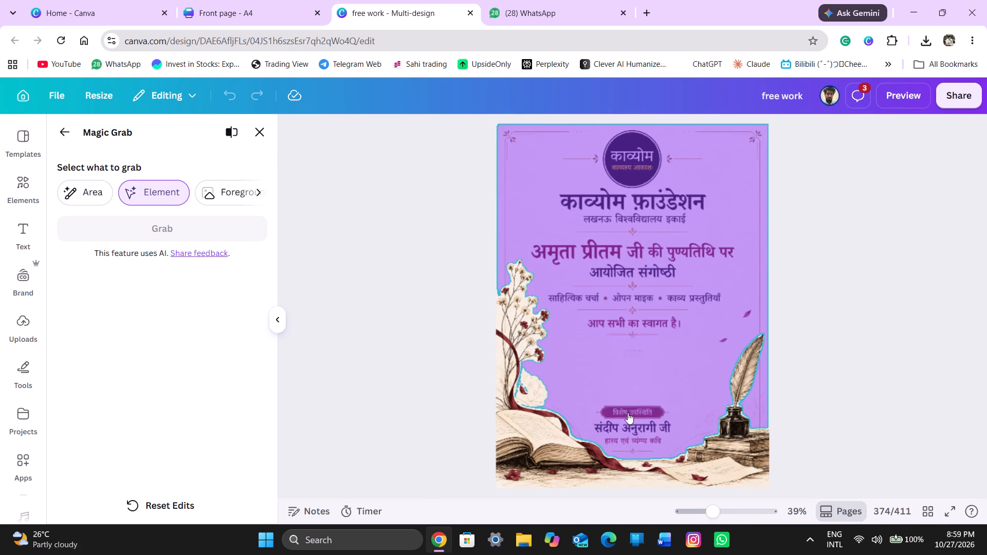
{"action": "left_click", "coordinate": [86, 196]}
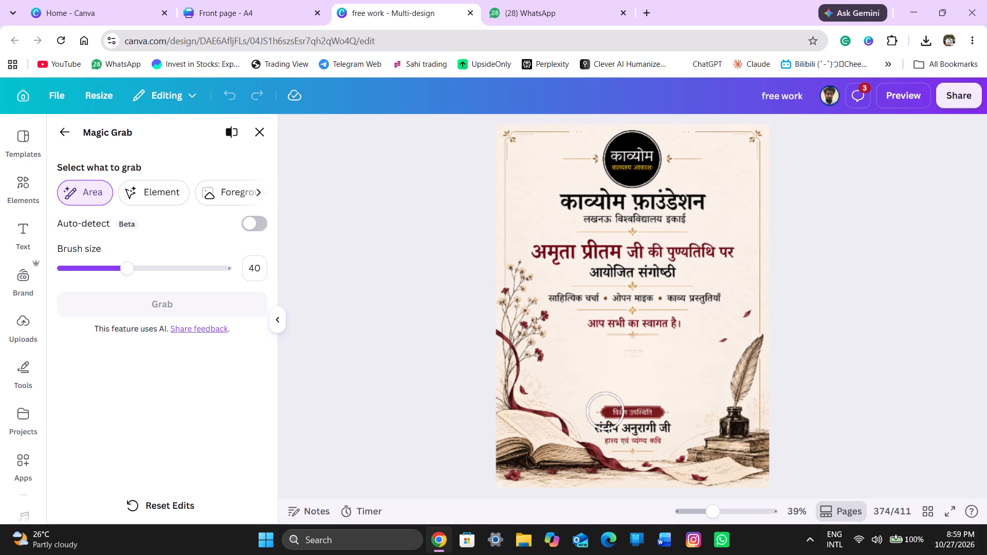
{"action": "left_click_drag", "start_coordinate": [609, 405], "coordinate": [660, 412]}
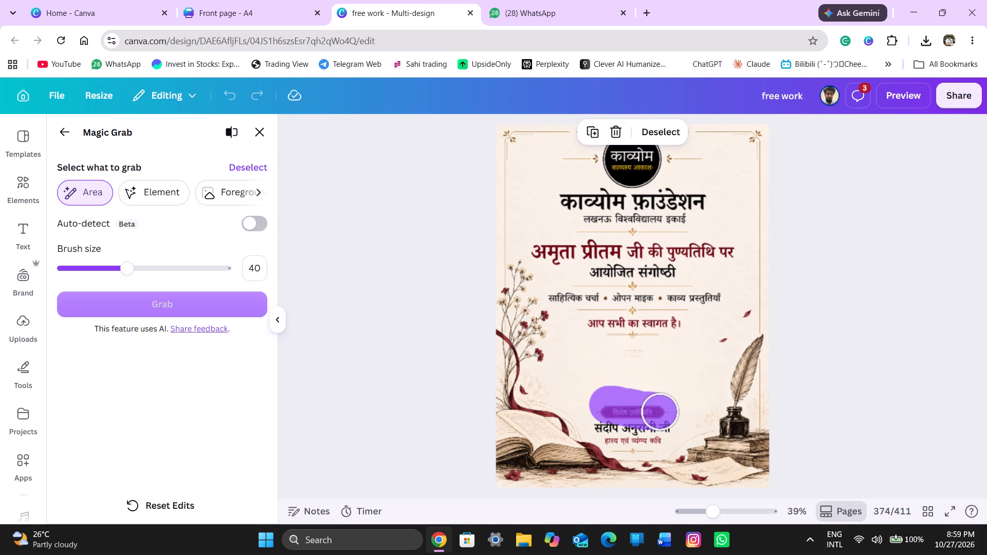
{"action": "left_click", "coordinate": [178, 300]}
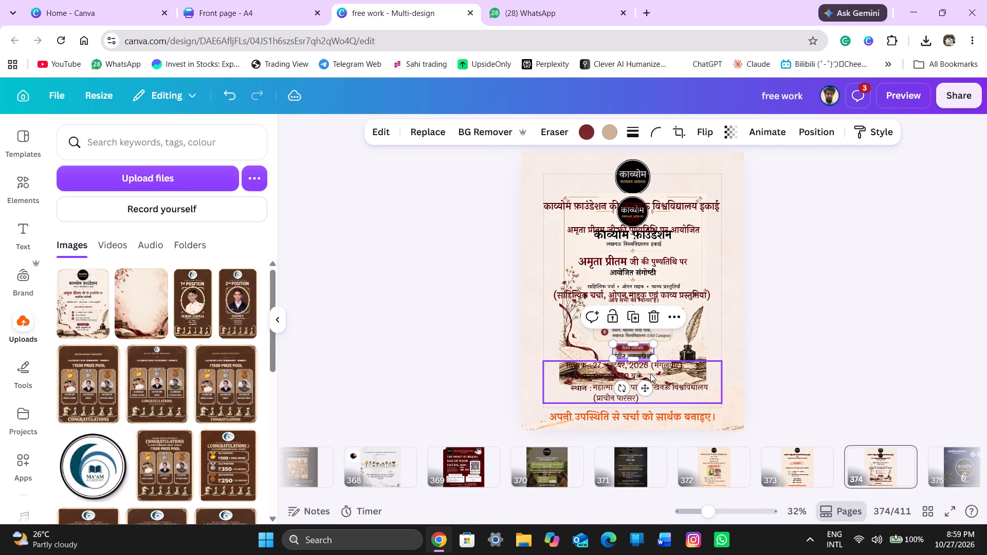
Move the grabbed विशेष उपस्थिति label up and to the left, away from its original spot on page 374.
{"action": "left_click_drag", "start_coordinate": [647, 384], "coordinate": [617, 369]}
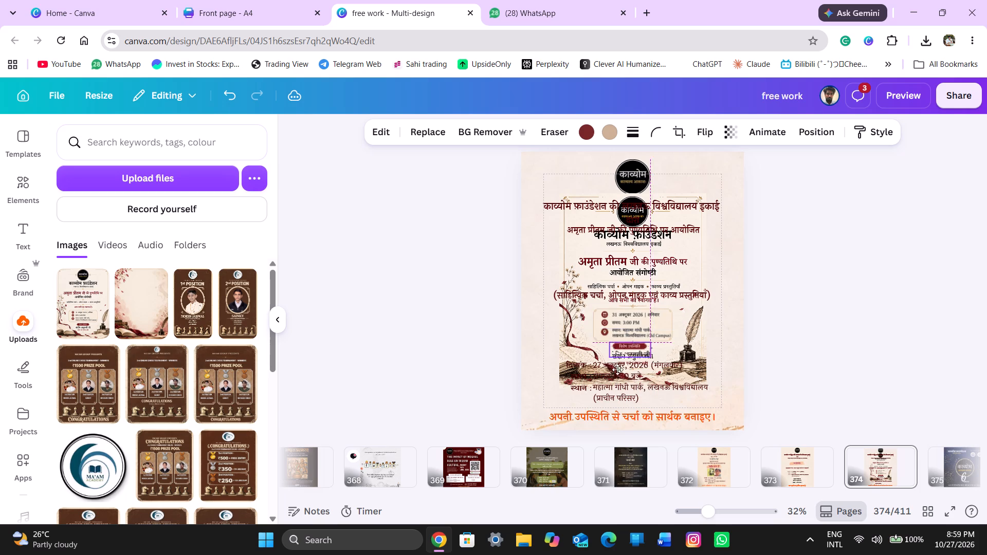
{"action": "left_click_drag", "start_coordinate": [617, 369], "coordinate": [609, 369]}
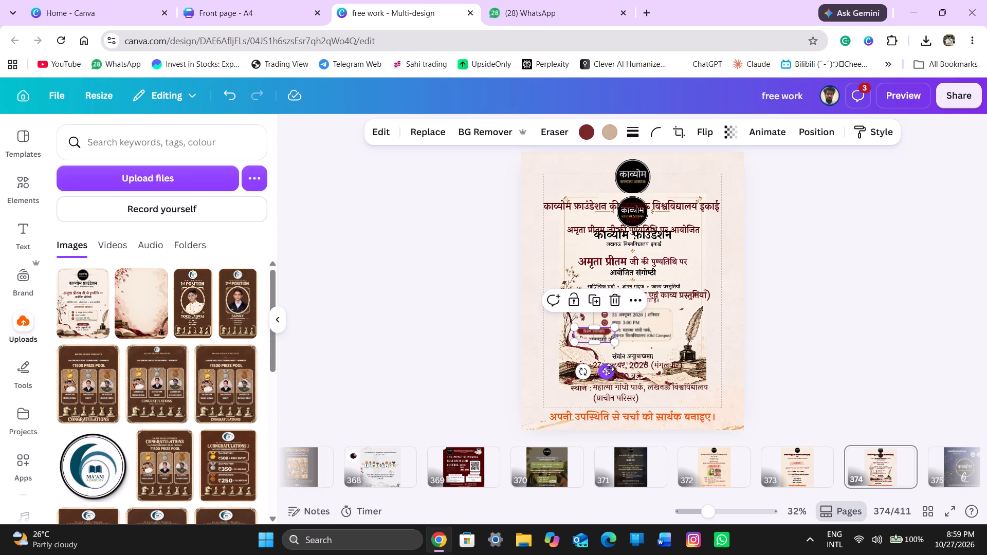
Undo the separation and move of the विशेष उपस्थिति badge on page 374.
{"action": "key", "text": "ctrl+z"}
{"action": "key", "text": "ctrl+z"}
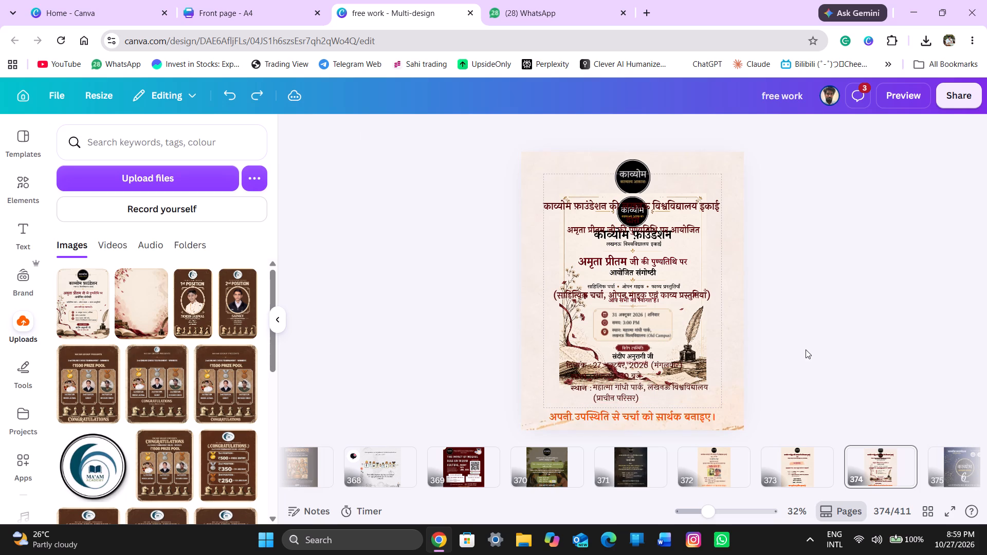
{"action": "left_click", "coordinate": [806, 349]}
Switch to the Front page A4 design and examine its Maharishi University assignment cover pages, including pages 16 and 4 to 7.
{"action": "left_click", "coordinate": [233, 1]}
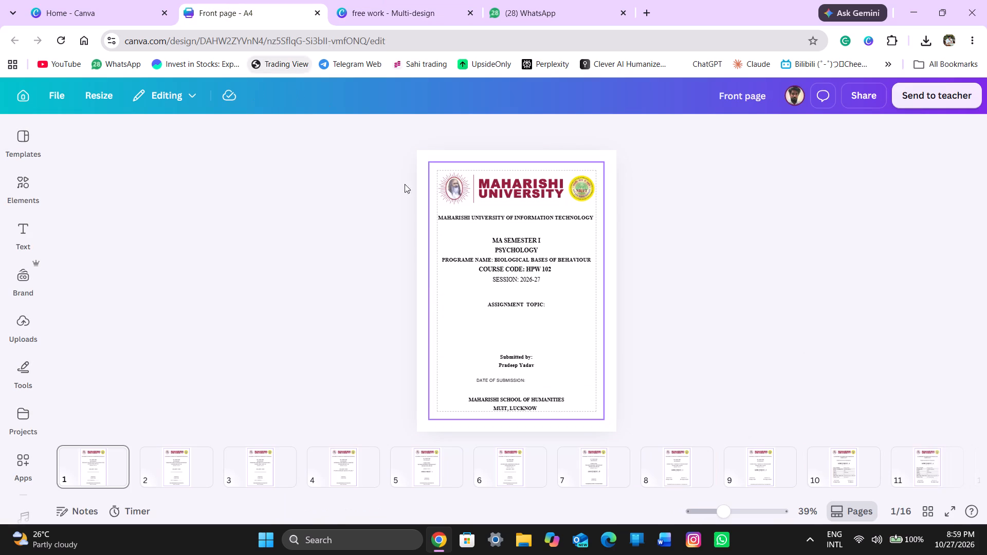
{"action": "scroll", "coordinate": [687, 470], "scroll_direction": "left", "scroll_amount": 3}
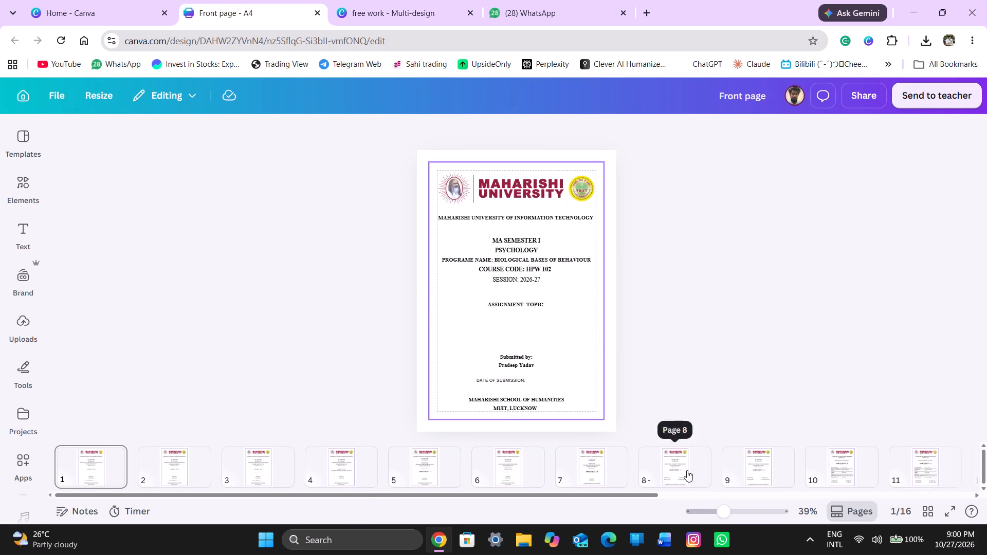
{"action": "scroll", "coordinate": [687, 470], "scroll_direction": "left", "scroll_amount": 6}
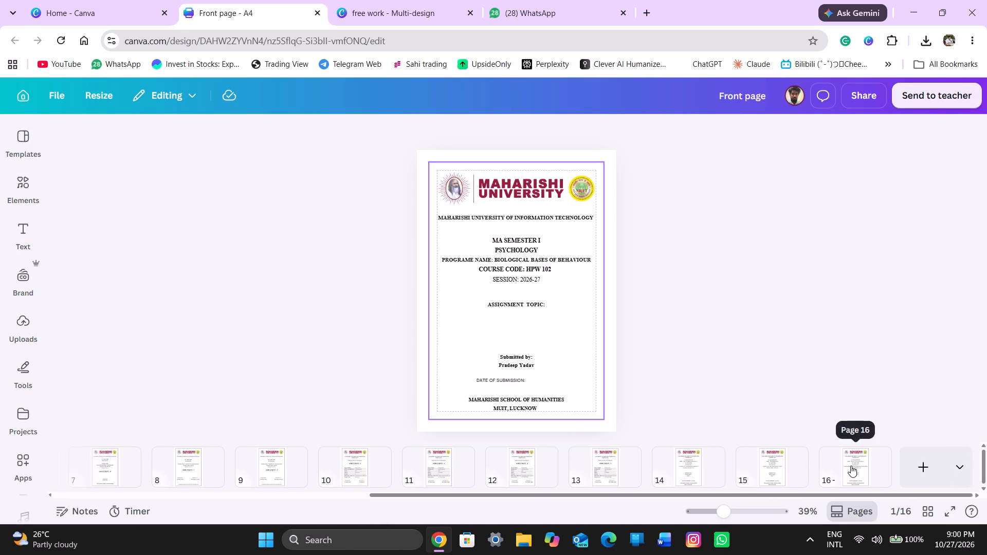
{"action": "left_click", "coordinate": [851, 466]}
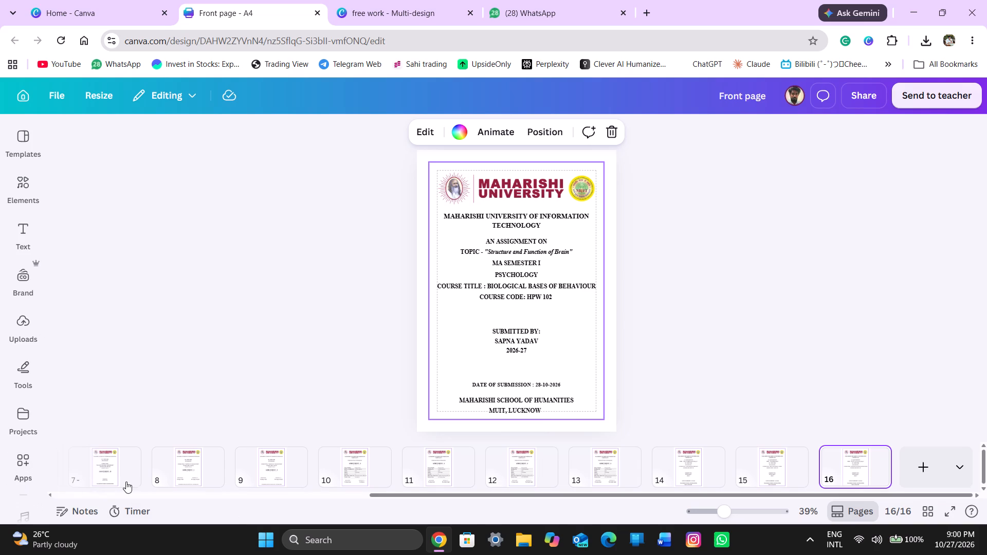
{"action": "scroll", "coordinate": [129, 480], "scroll_direction": "right", "scroll_amount": 6}
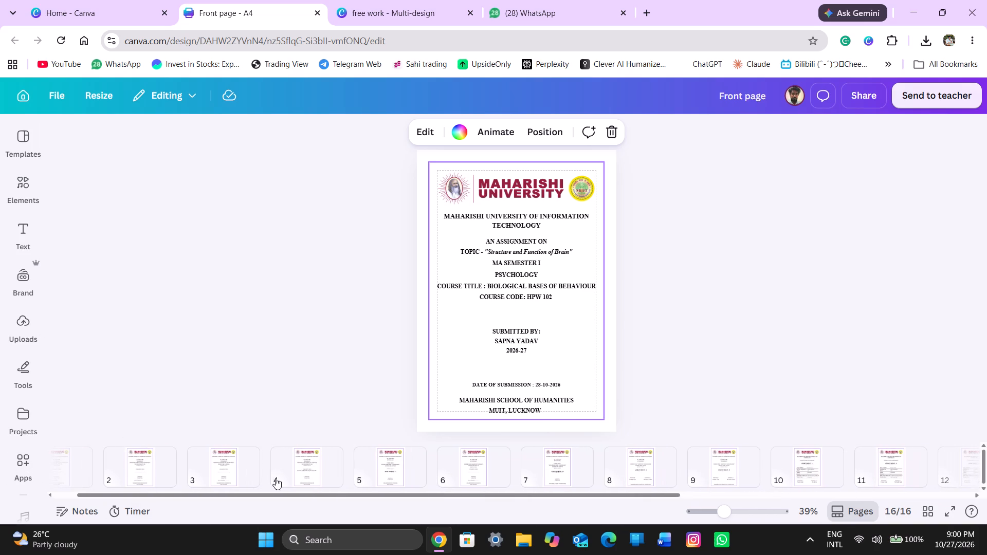
{"action": "left_click", "coordinate": [301, 478]}
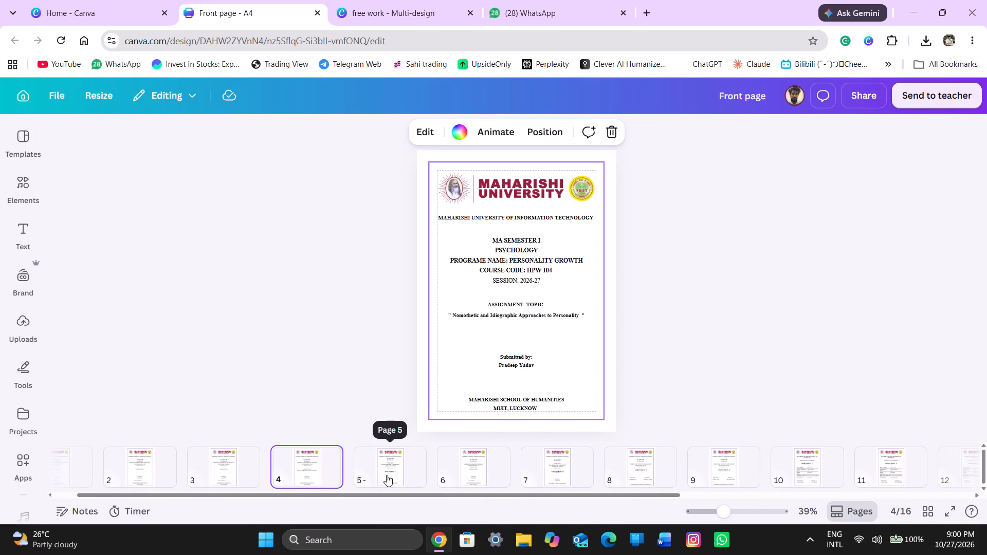
{"action": "left_click", "coordinate": [387, 475]}
{"action": "left_click", "coordinate": [461, 477]}
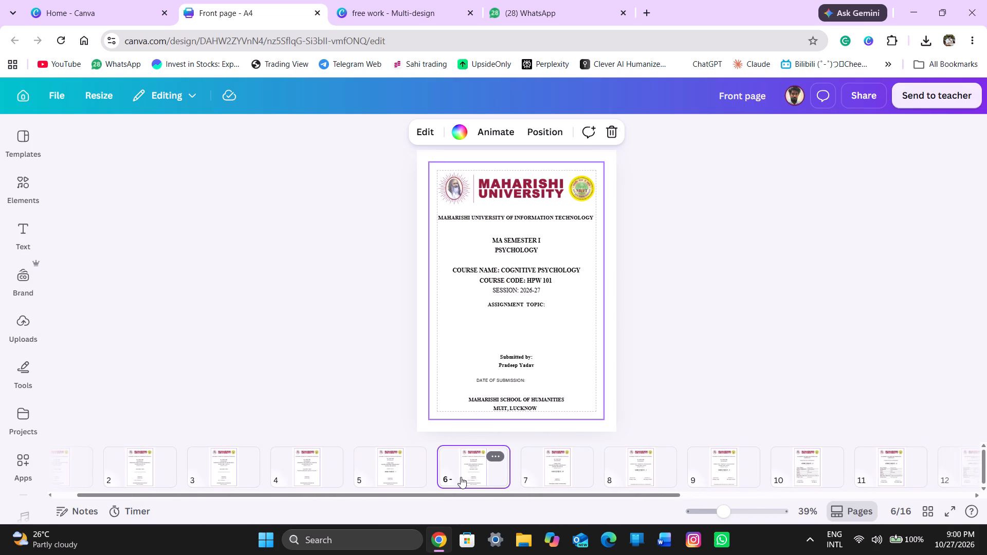
{"action": "left_click", "coordinate": [534, 482]}
{"action": "scroll", "coordinate": [534, 482], "scroll_direction": "left", "scroll_amount": 3}
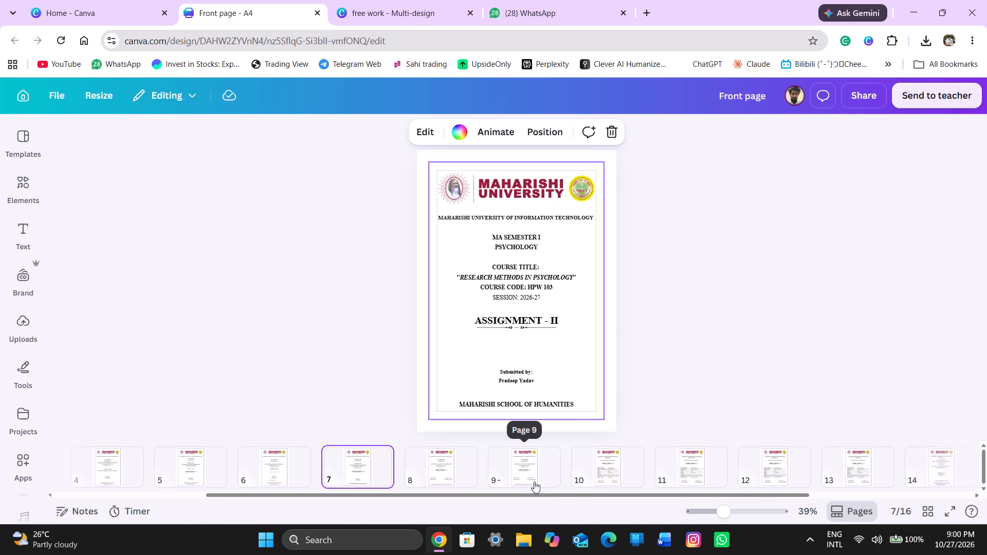